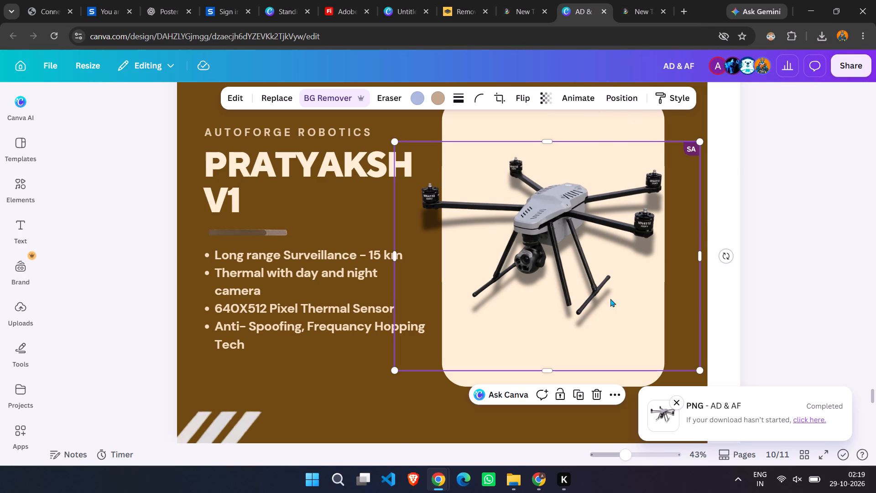
click(596, 391)
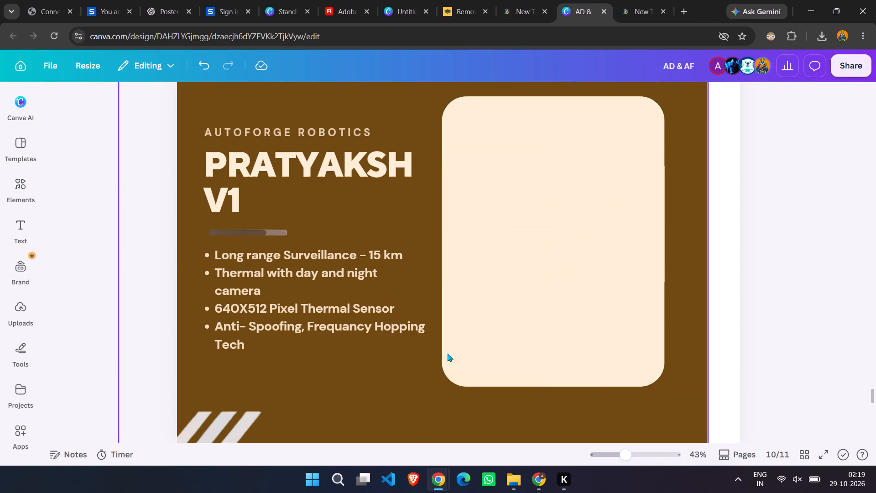
Upload the Gemini-generated drone PNG from Downloads and add it to the PRATYAKSH V1 page.
click(22, 315)
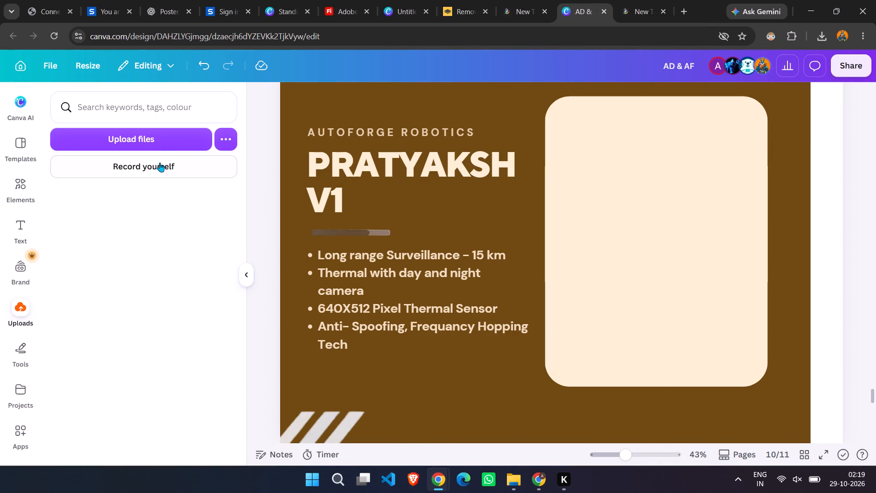
click(153, 132)
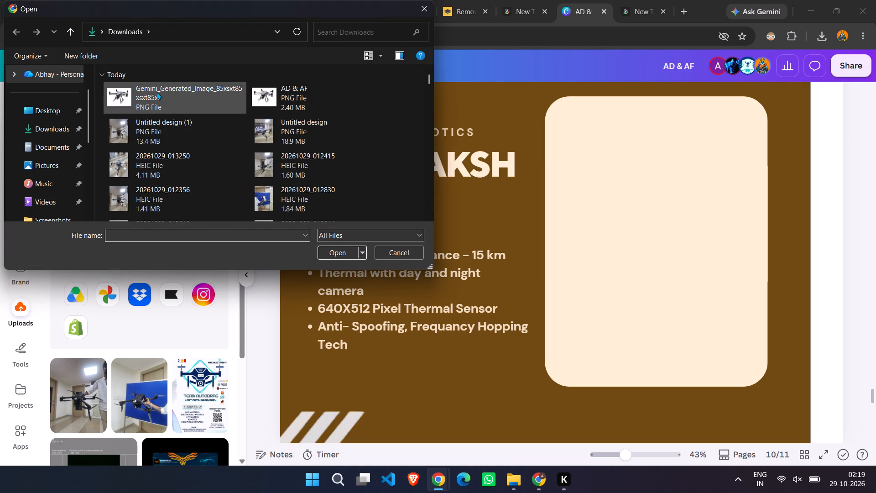
click(157, 87)
click(338, 251)
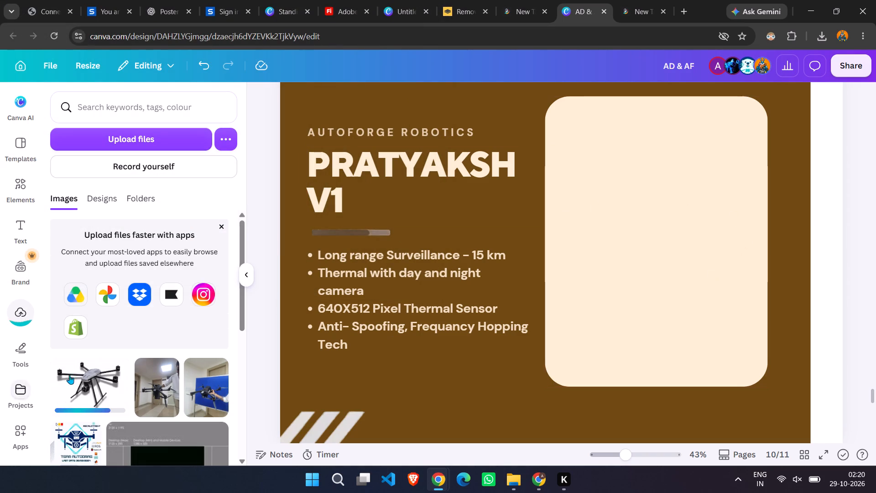
click(86, 379)
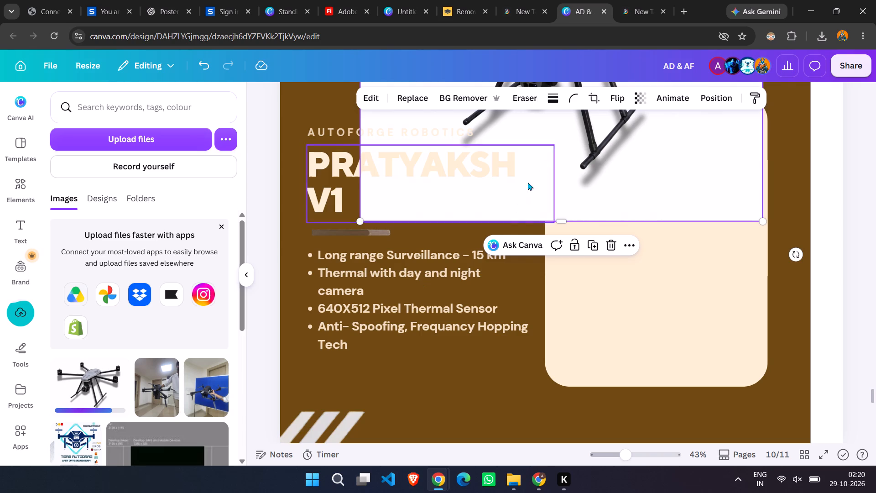
Remove the background from the newly added drone image with BG Remover.
click(447, 99)
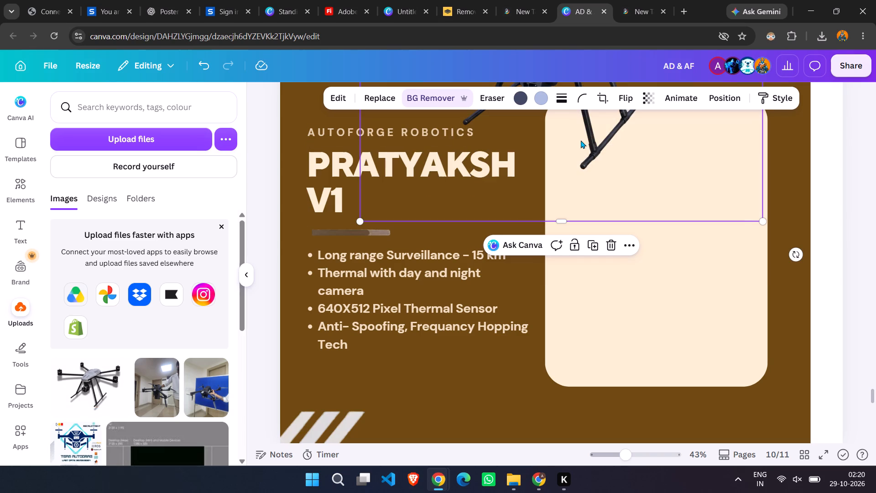
Position the drone cutout over the cream rounded panel beside the PRATYAKSH V1 text, then deselect it.
drag(581, 139, 649, 318)
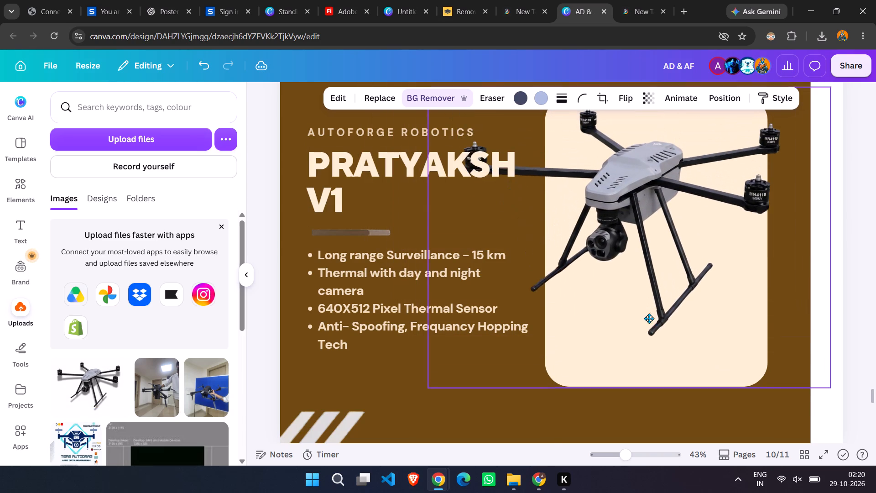
drag(649, 318, 662, 355)
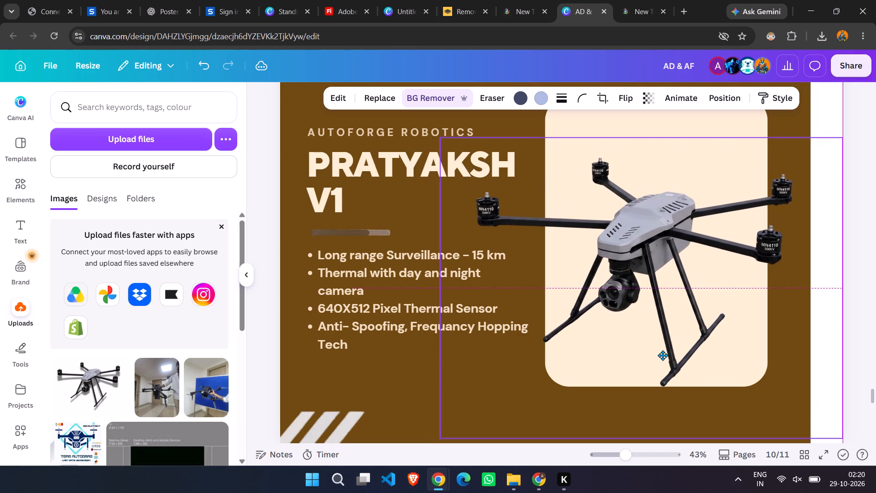
drag(662, 355, 667, 352)
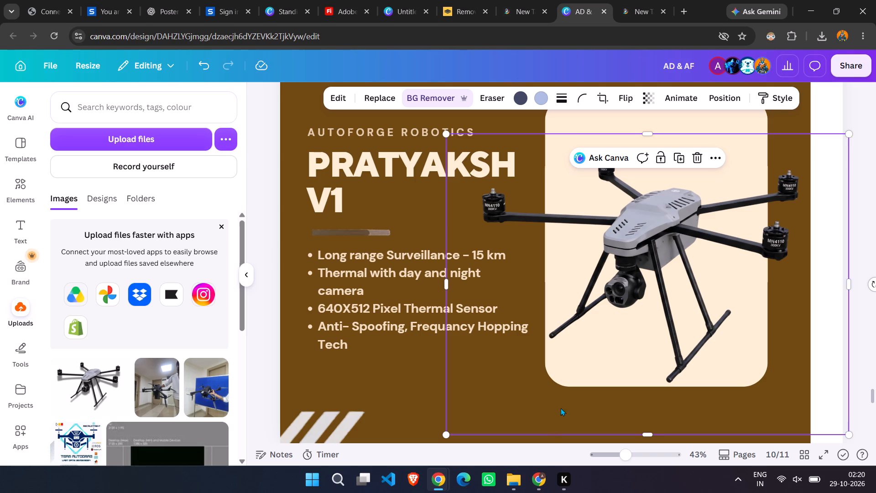
click(858, 251)
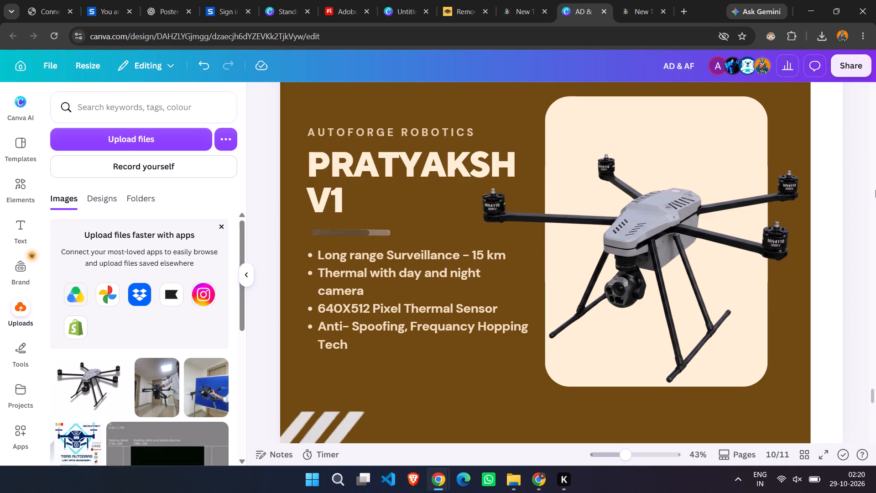
drag(874, 199, 874, 204)
Switch to the Standies design and view the Autoforge Robotics standee on page 2.
scroll(766, 311, down, 5)
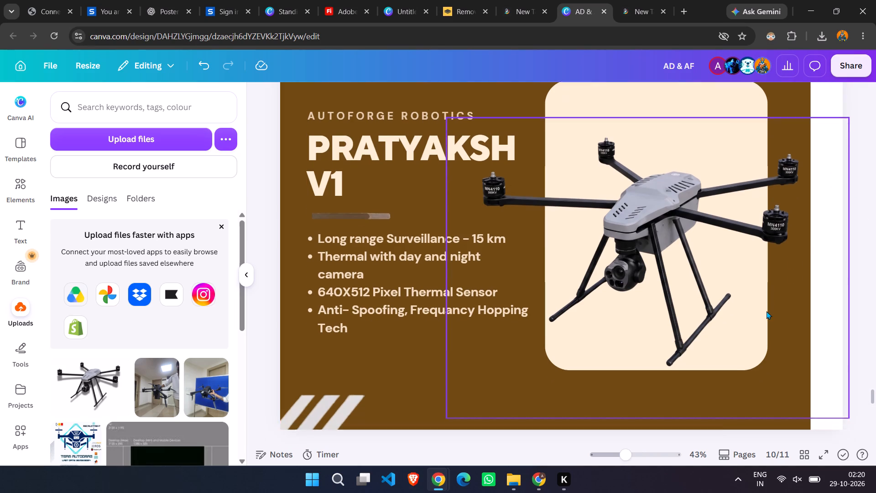
scroll(766, 311, down, 6)
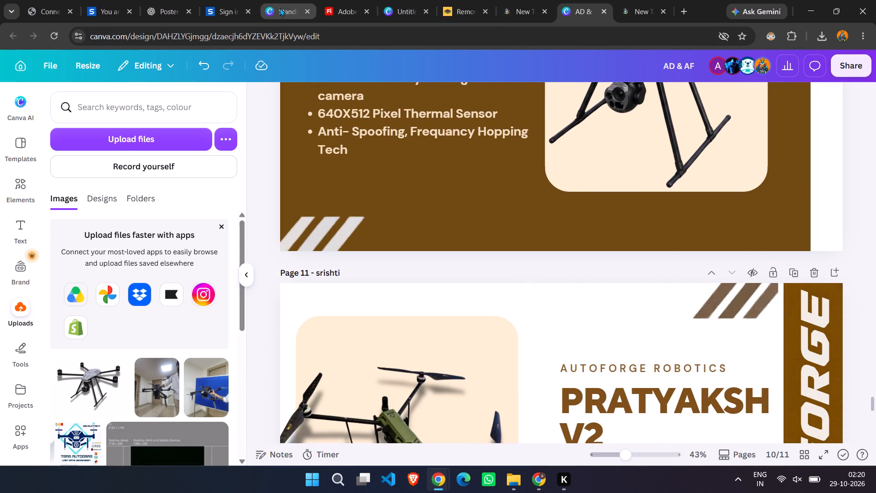
click(280, 8)
scroll(451, 263, down, 6)
scroll(451, 263, up, 5)
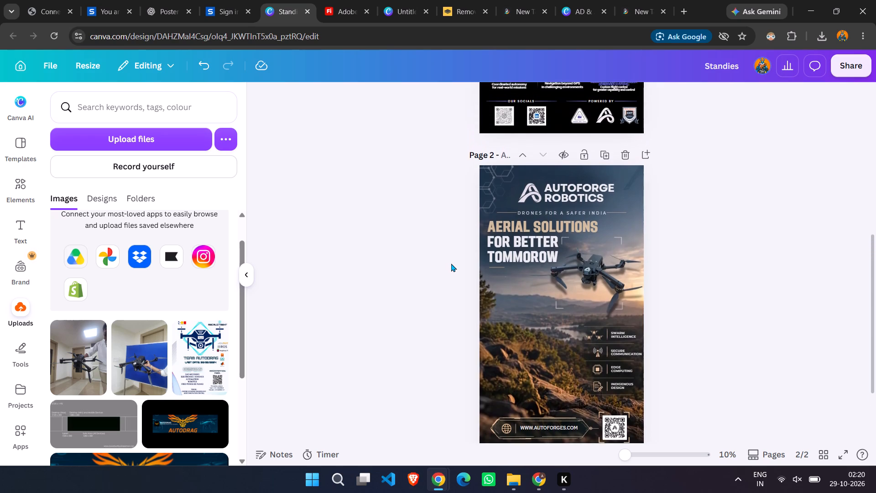
On page 1's Autodrag standee, nudge the globe icon slightly so it sits centred above the INTERNATIONAL & NATIONAL EXPOSURE text.
scroll(451, 263, up, 16)
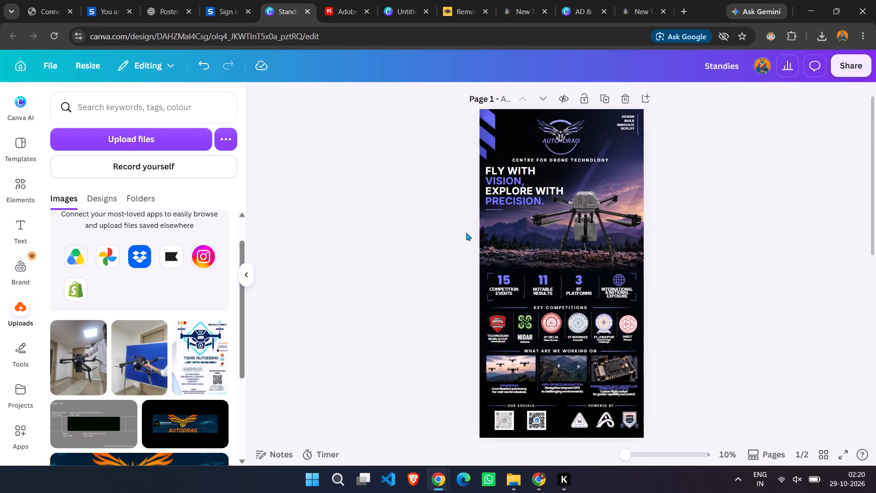
scroll(562, 133, up, 1)
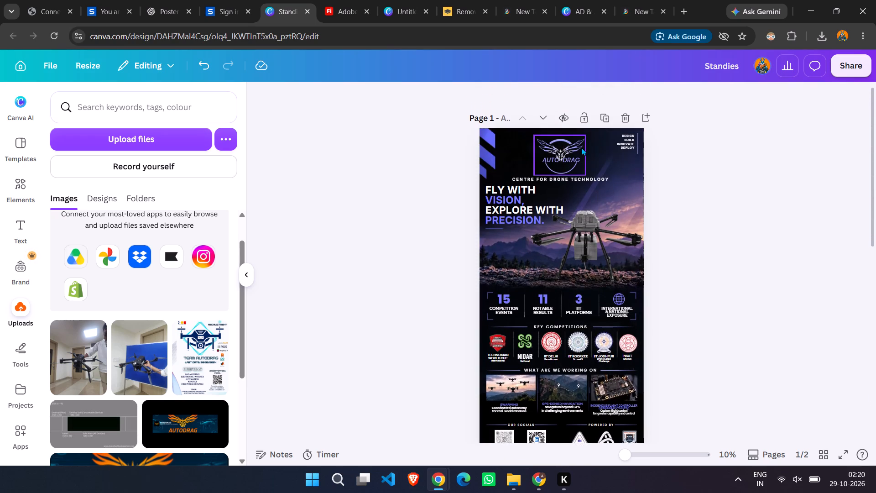
scroll(582, 147, up, 1)
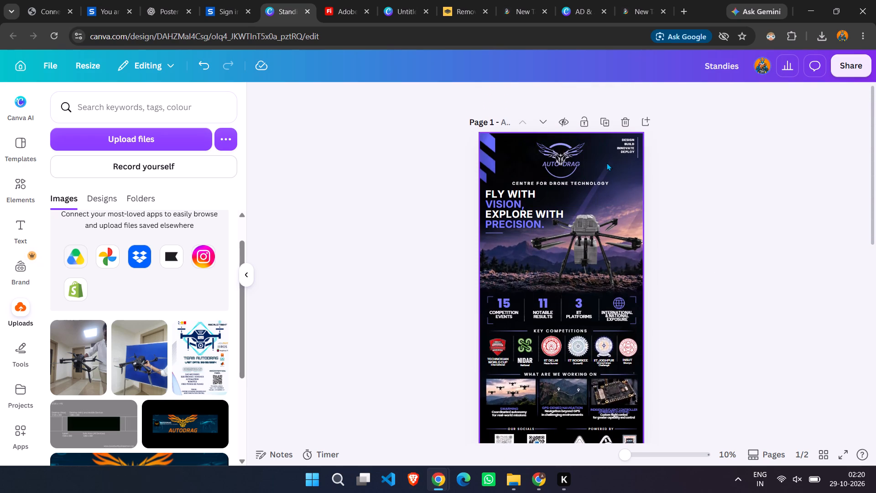
scroll(607, 270, down, 3)
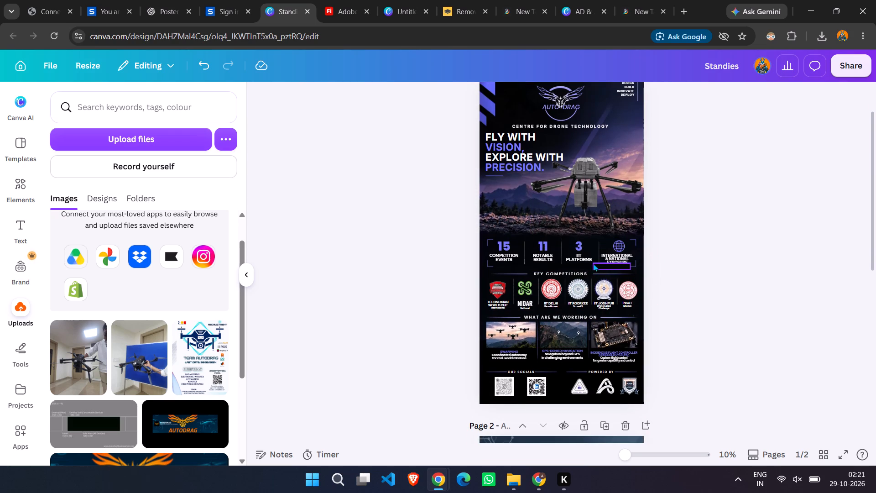
ctrl+scroll(595, 259, up, 5)
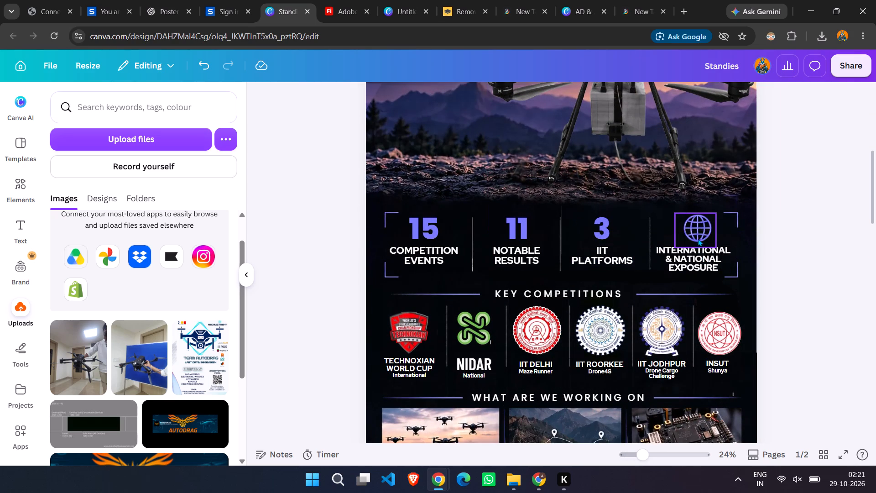
click(698, 240)
drag(698, 231, 696, 230)
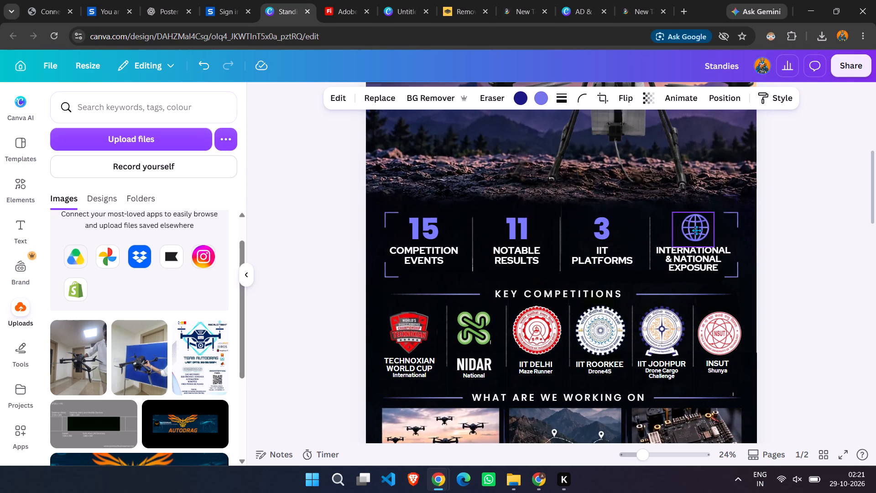
drag(696, 230, 693, 230)
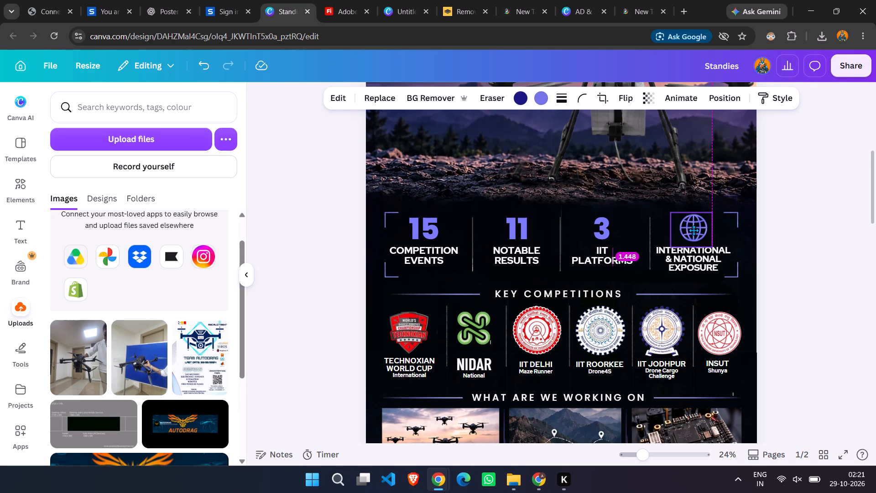
drag(693, 230, 693, 230)
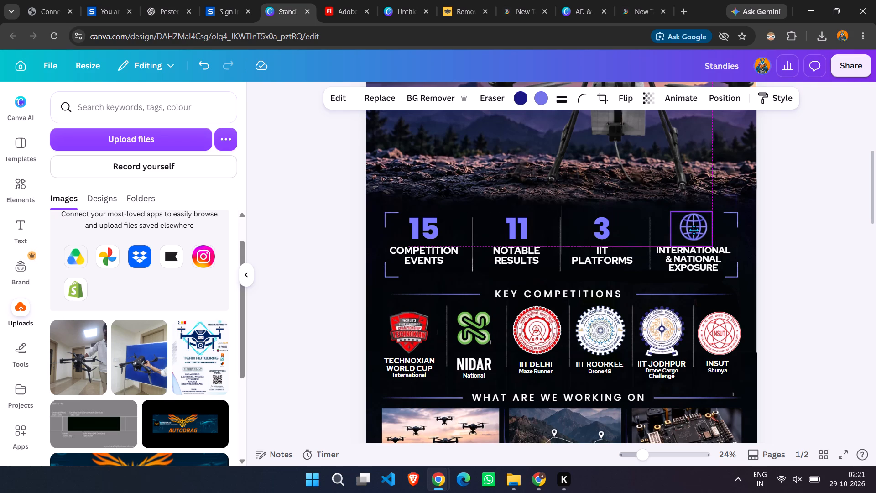
drag(693, 230, 693, 232)
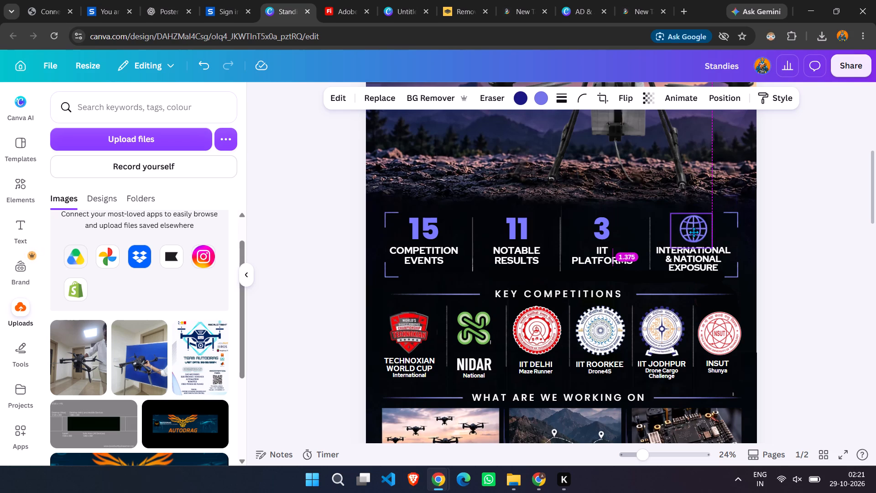
drag(693, 232, 692, 232)
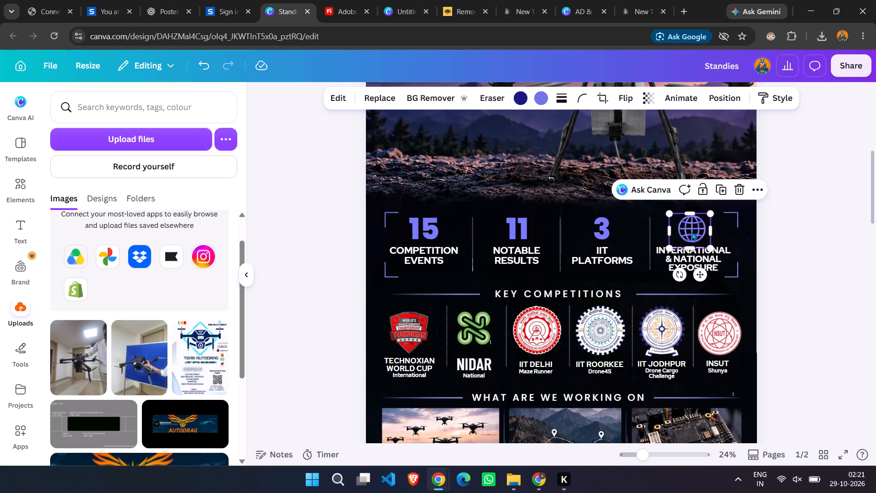
click(788, 228)
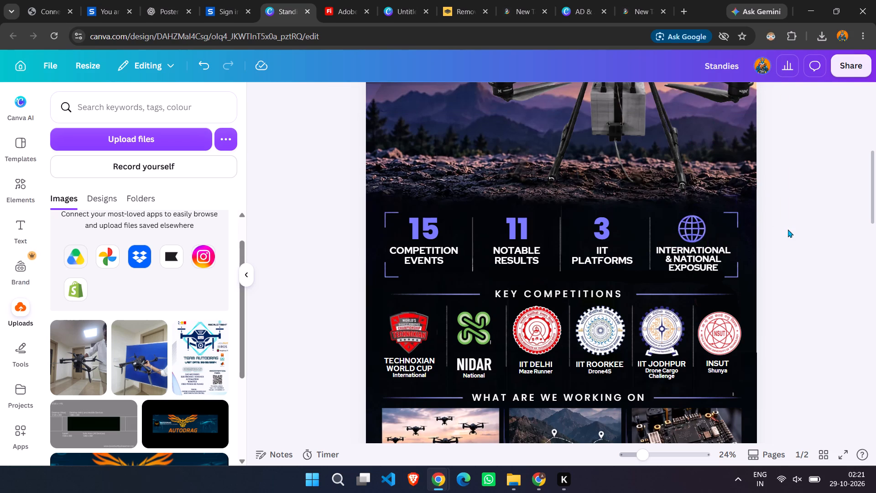
click(693, 250)
scroll(693, 251, up, 3)
scroll(693, 251, down, 3)
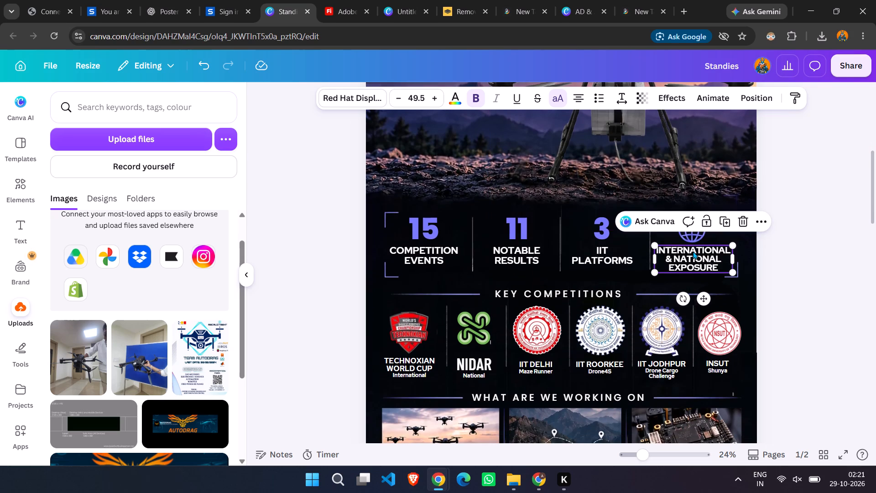
click(803, 235)
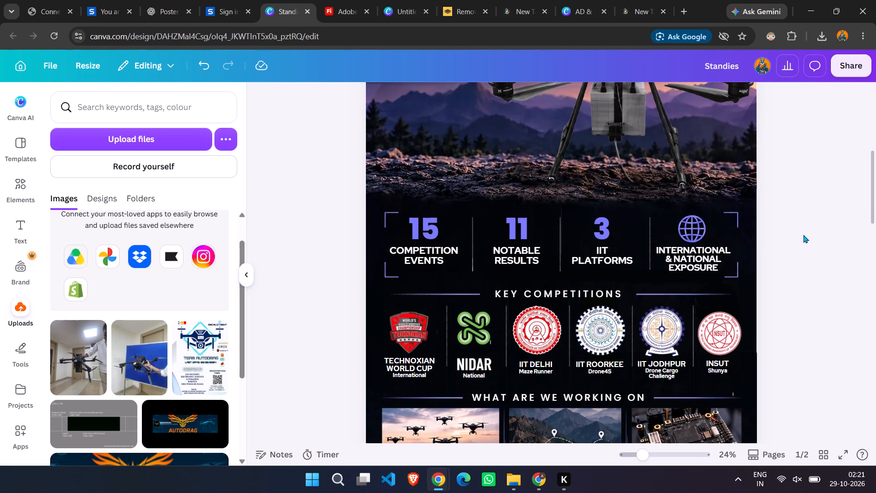
Examine the Autodrag standee's statistics, Key Competitions, What Are We Working On, Our Socials and Powered By sections.
scroll(803, 235, up, 3)
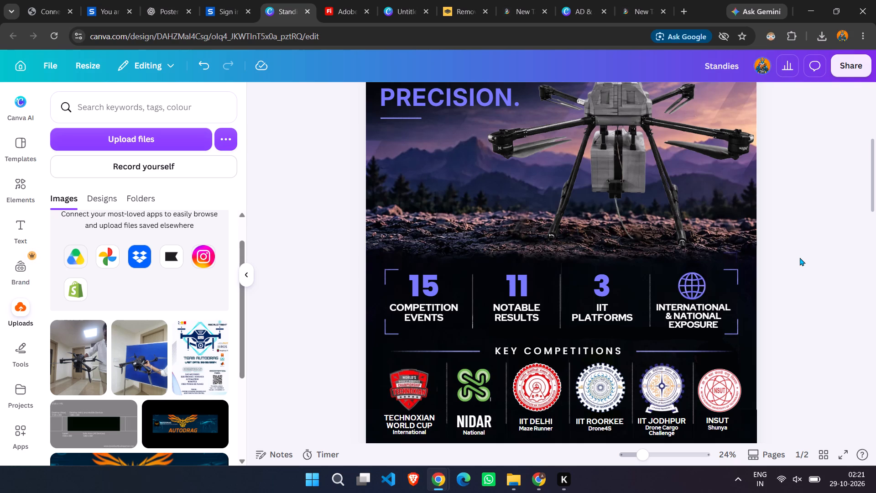
scroll(782, 297, up, 1)
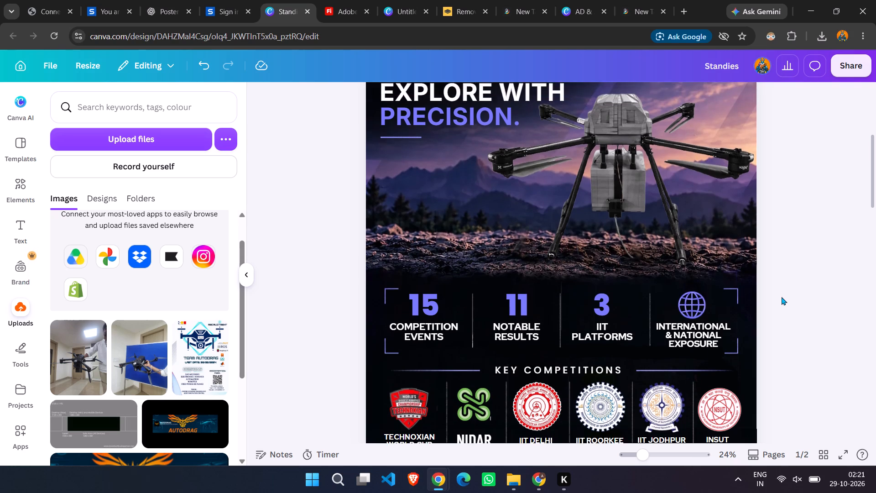
scroll(782, 297, down, 12)
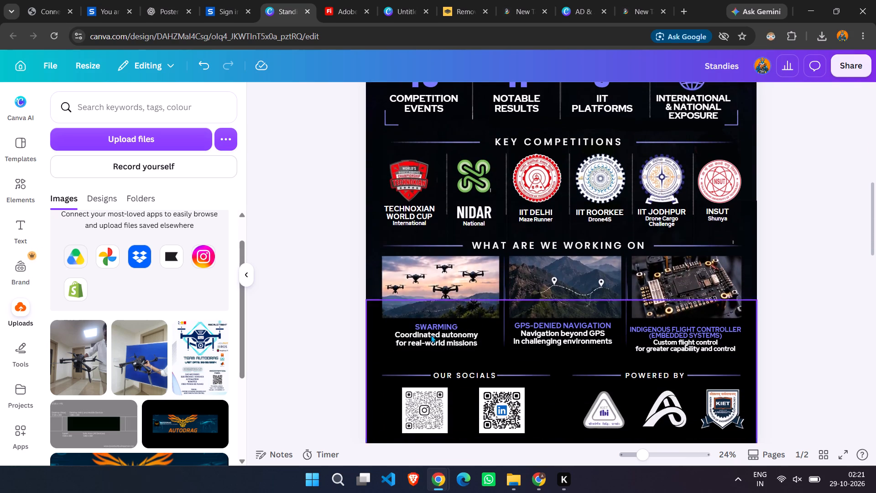
ctrl+scroll(593, 270, up, 2)
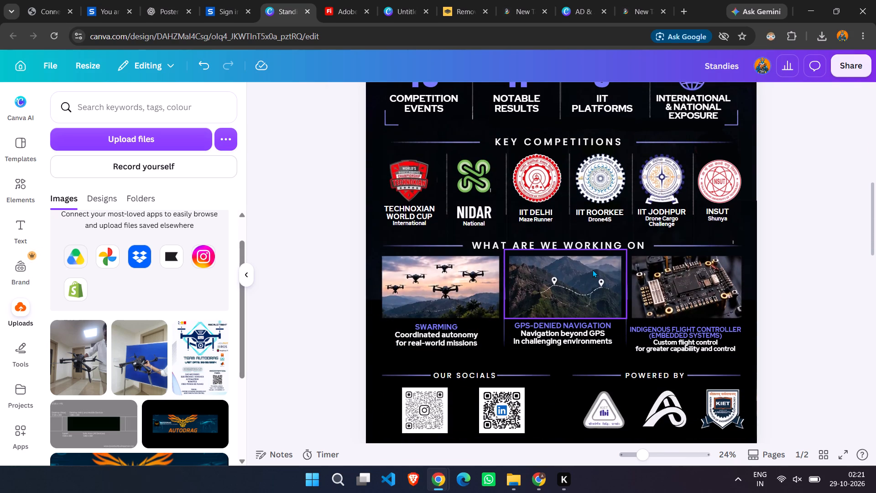
ctrl+scroll(593, 269, up, 2)
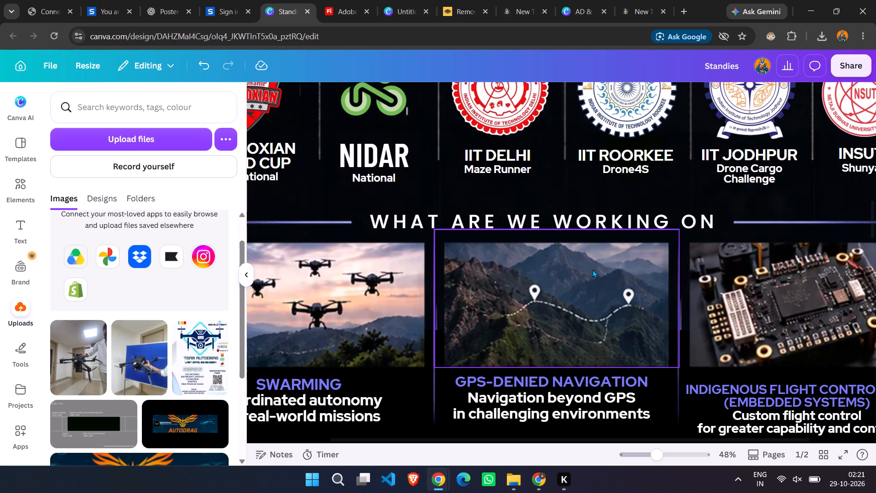
ctrl+scroll(586, 351, down, 2)
ctrl+scroll(586, 349, up, 1)
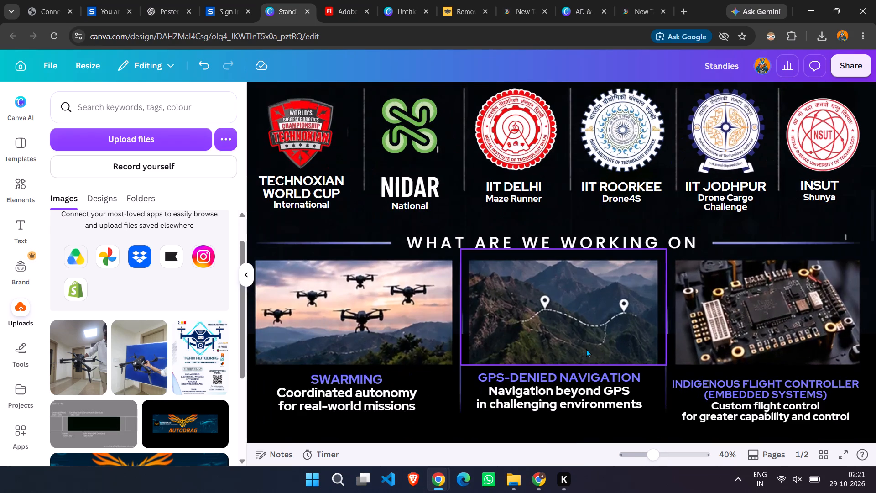
scroll(612, 178, down, 2)
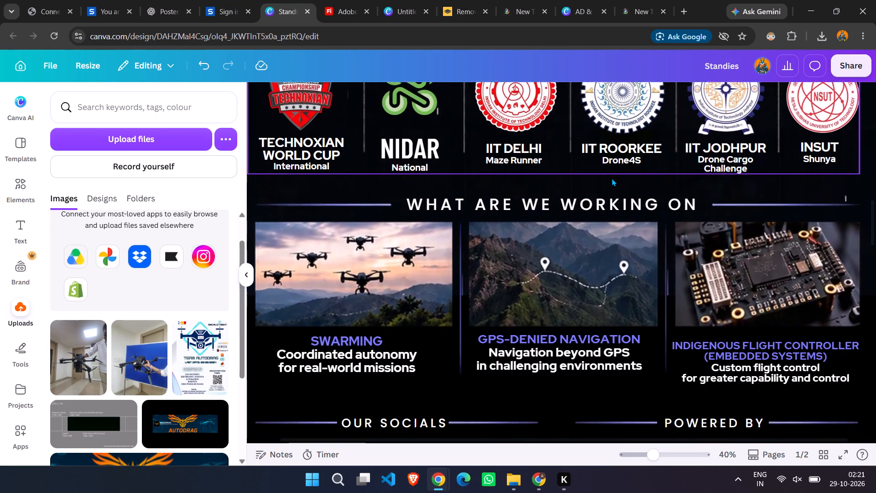
scroll(612, 178, down, 2)
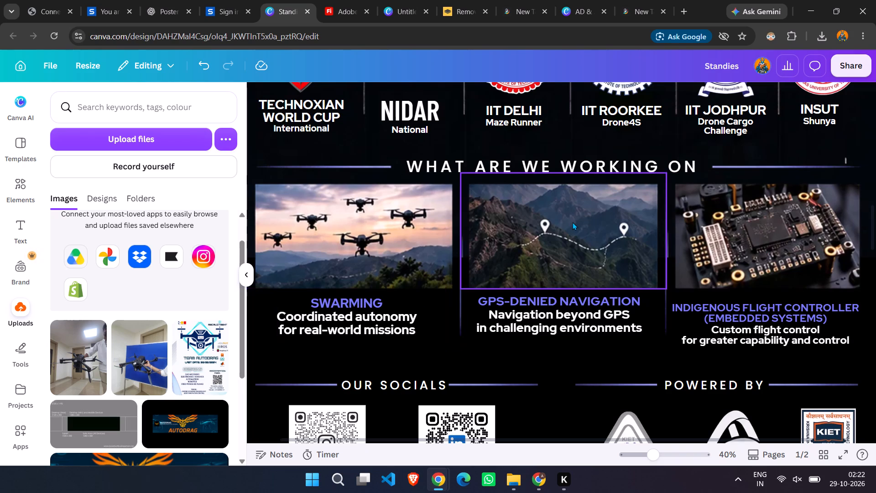
scroll(573, 222, up, 1)
scroll(573, 222, down, 1)
ctrl+scroll(573, 222, up, 2)
ctrl+scroll(573, 222, down, 3)
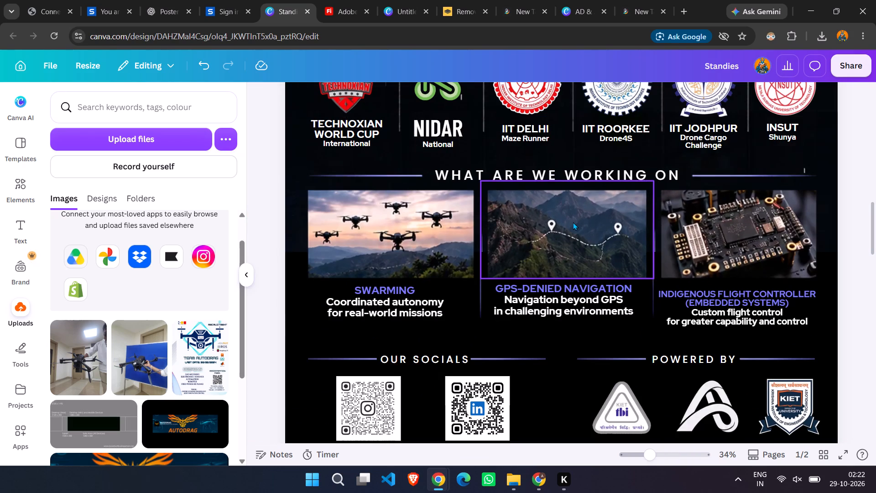
scroll(652, 277, down, 5)
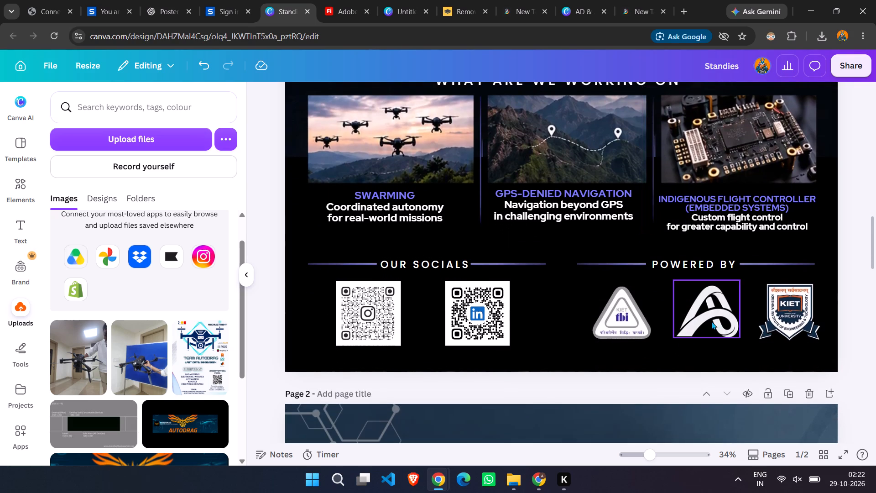
Examine the Autodrag standee's FLY WITH VISION headline and the large drone image over the mountain background.
scroll(620, 260, up, 3)
scroll(618, 213, up, 5)
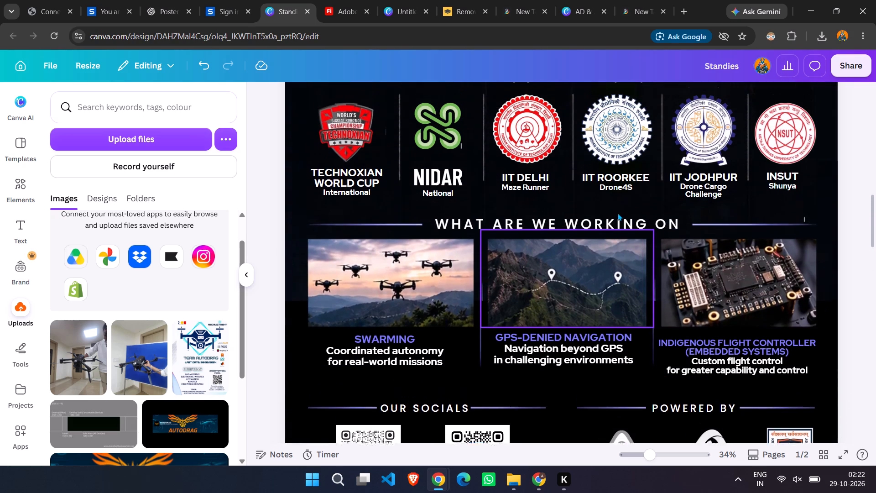
scroll(618, 213, up, 3)
scroll(676, 208, up, 9)
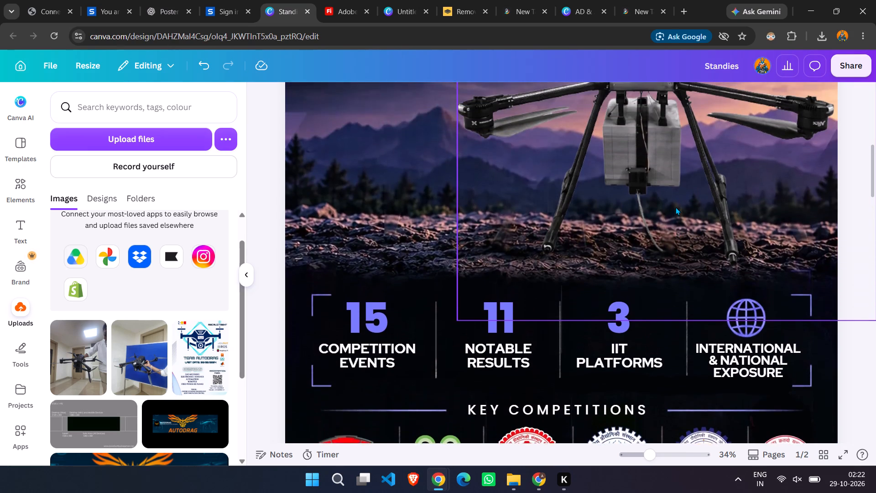
scroll(676, 207, up, 11)
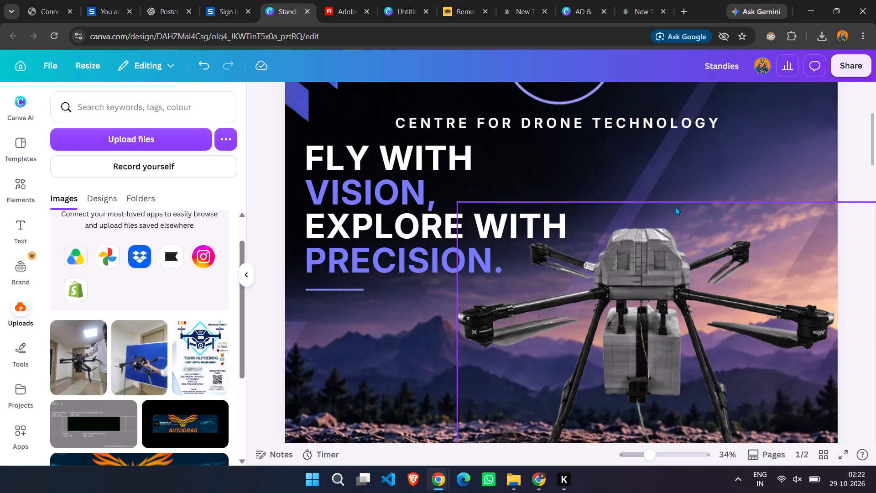
scroll(676, 207, down, 2)
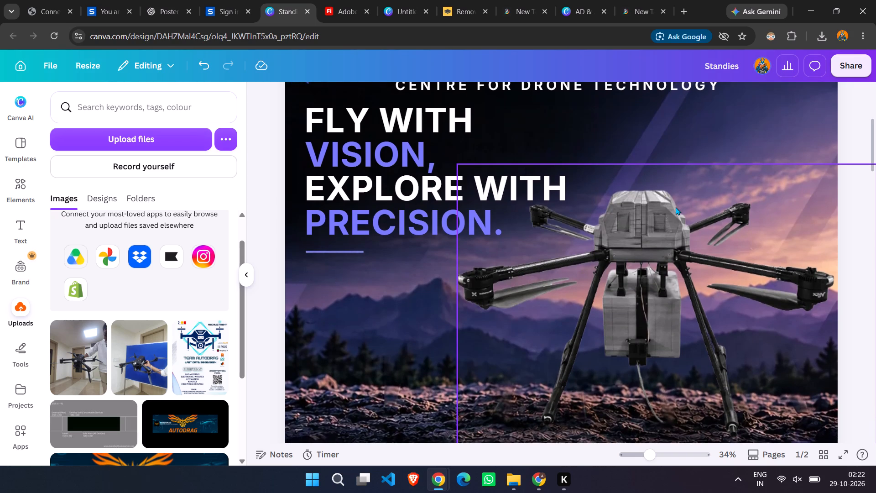
scroll(676, 207, down, 1)
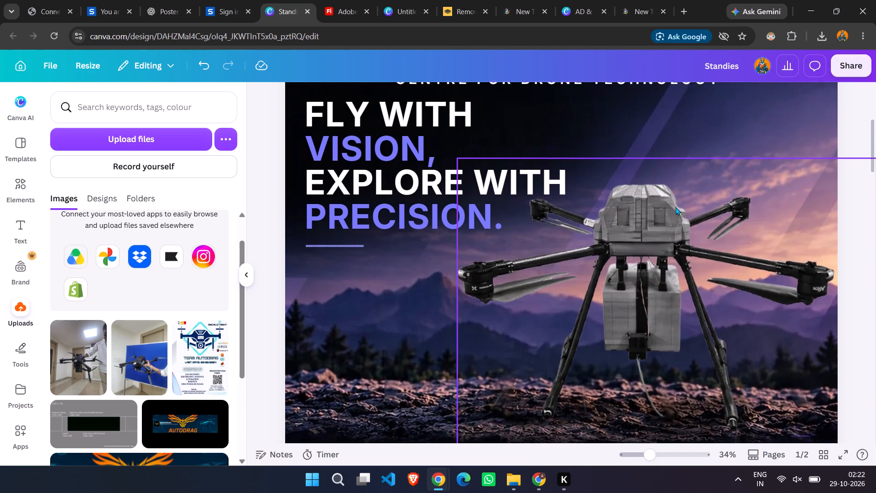
scroll(676, 207, down, 1)
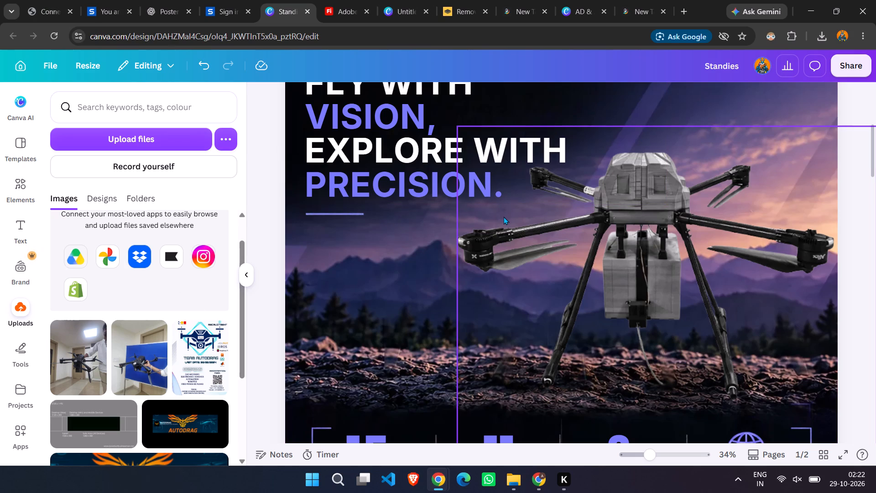
scroll(539, 204, down, 1)
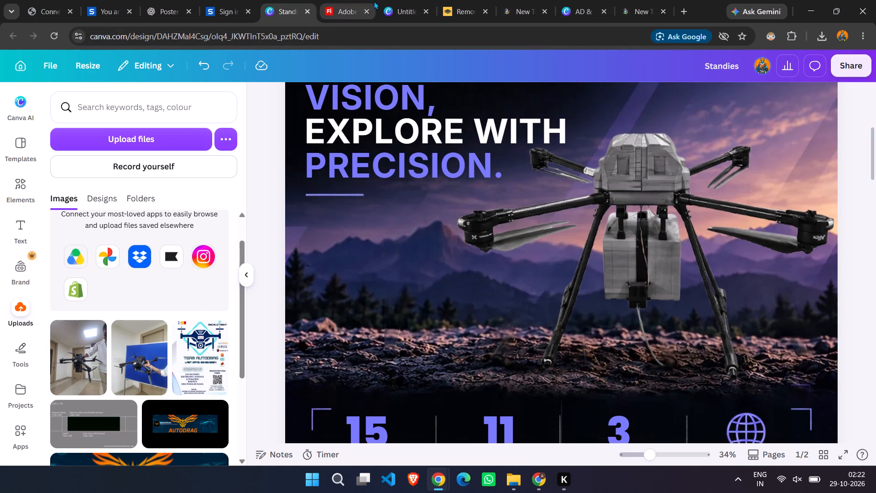
Switch to the AD & AF design and review the PRATYAKSH V2 and PRATYAKSH V1 drone pages.
click(401, 0)
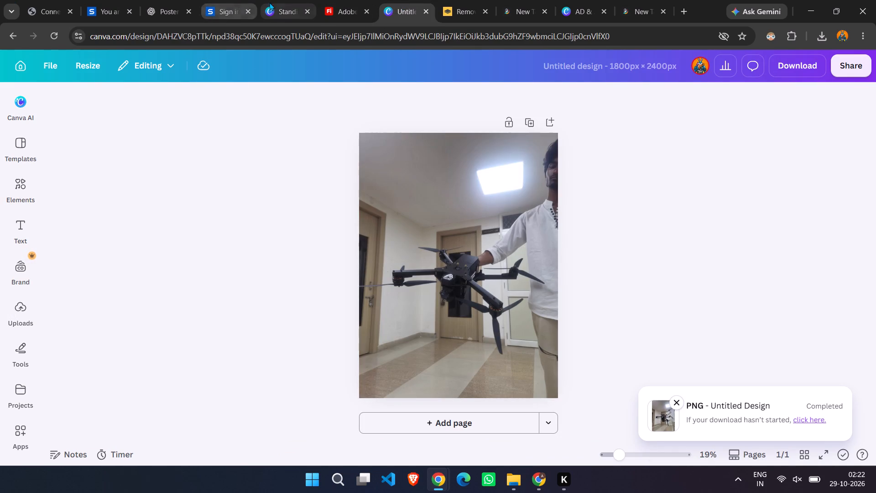
click(292, 0)
click(573, 9)
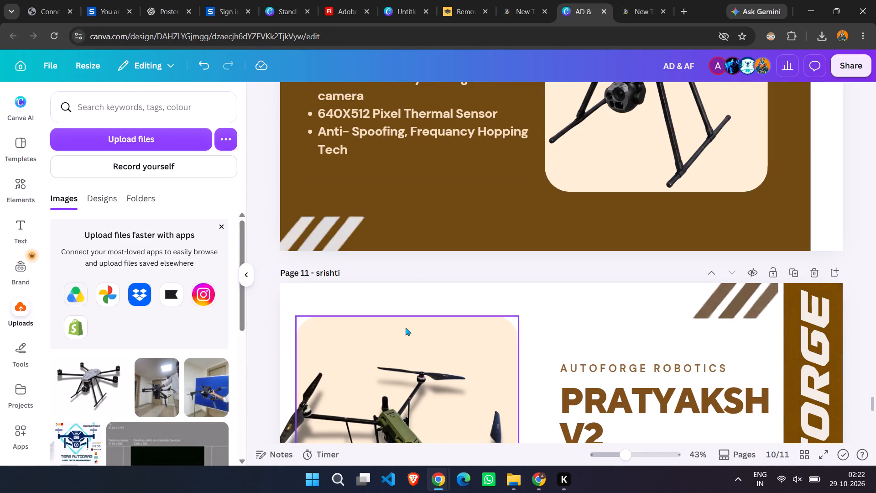
scroll(406, 327, down, 9)
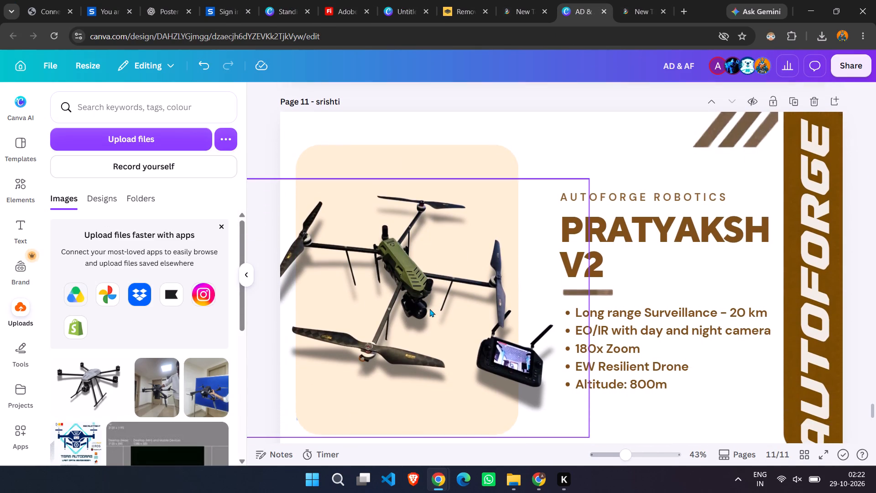
scroll(430, 308, up, 11)
scroll(430, 307, up, 13)
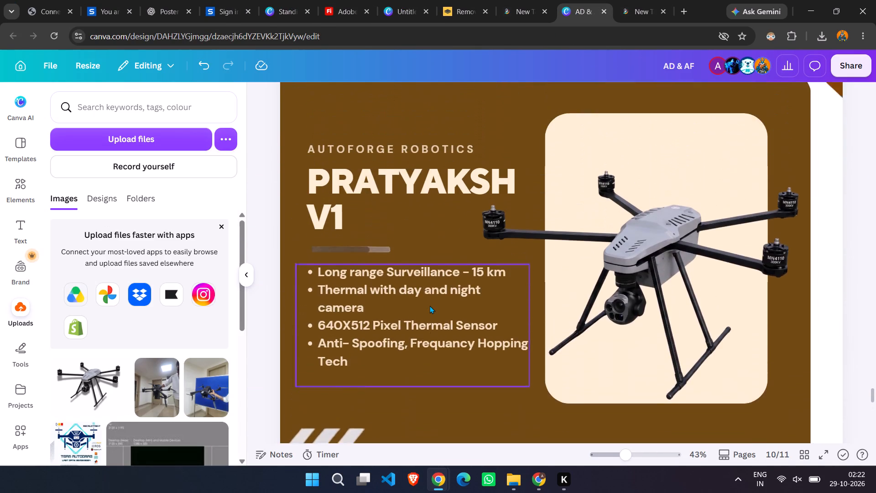
Review the SAKSHAM 13", 22 Inch Surveillance, AF Surveillance and Cinewhoop drone layouts on pages 8 to 10.
scroll(430, 305, up, 18)
scroll(430, 304, up, 4)
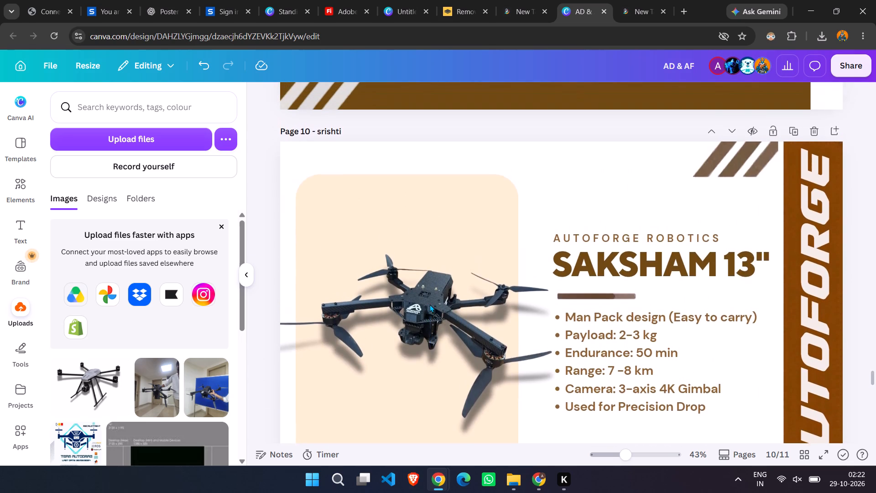
scroll(430, 304, up, 15)
scroll(430, 304, up, 6)
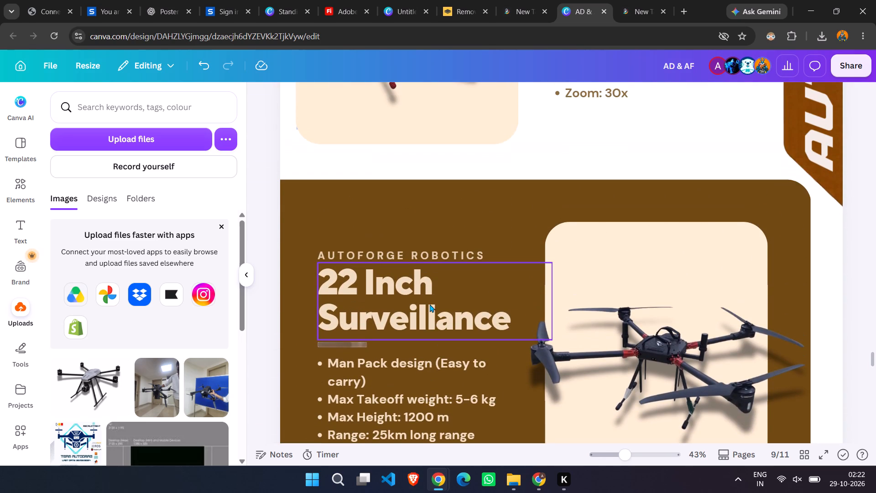
scroll(430, 304, up, 6)
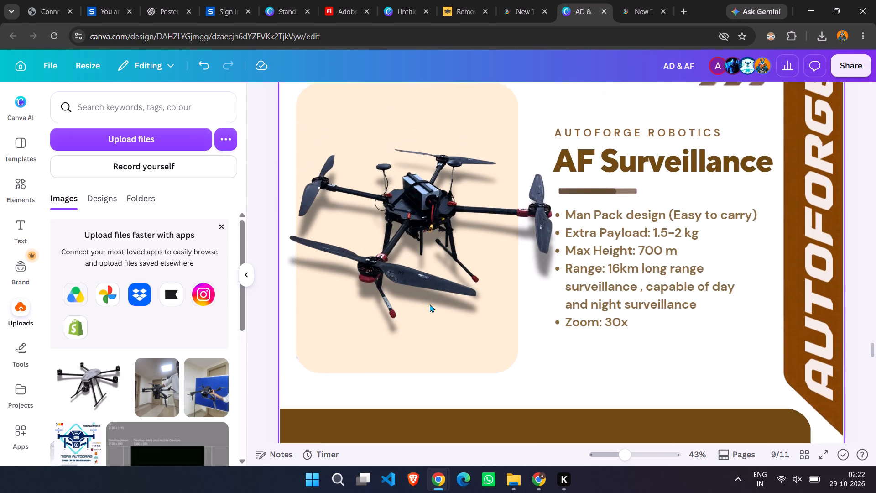
scroll(430, 304, up, 2)
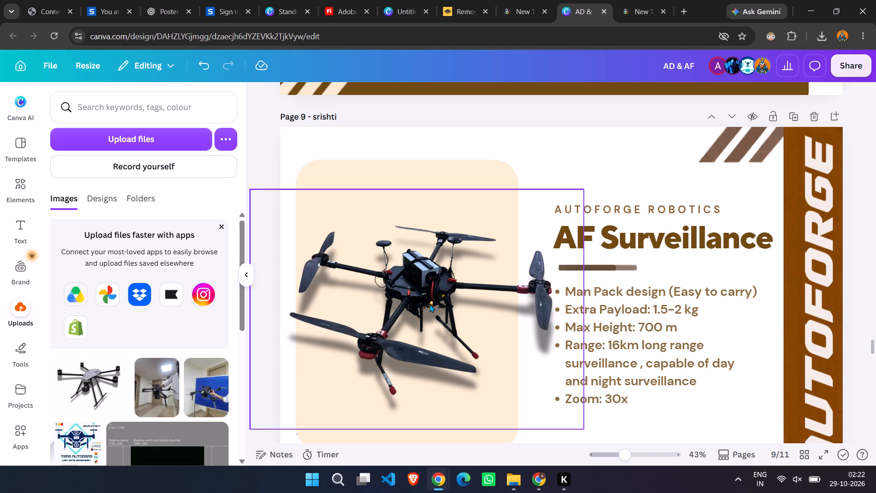
scroll(430, 304, up, 1)
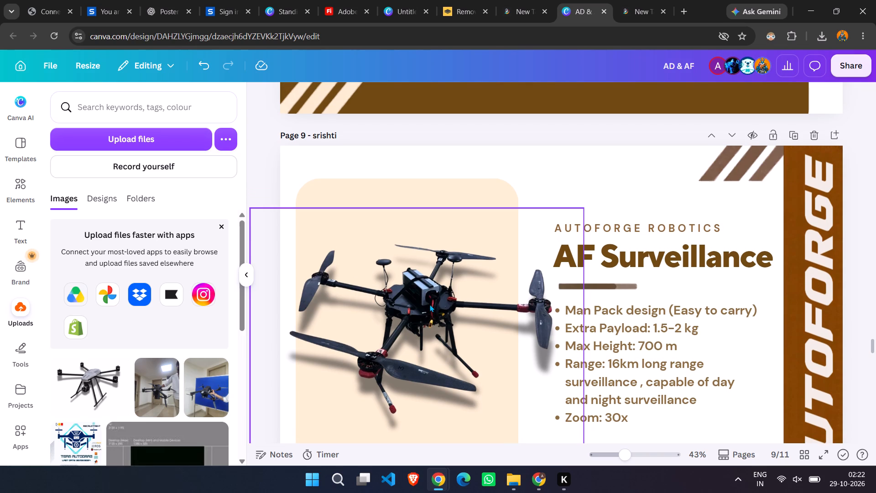
scroll(430, 304, up, 17)
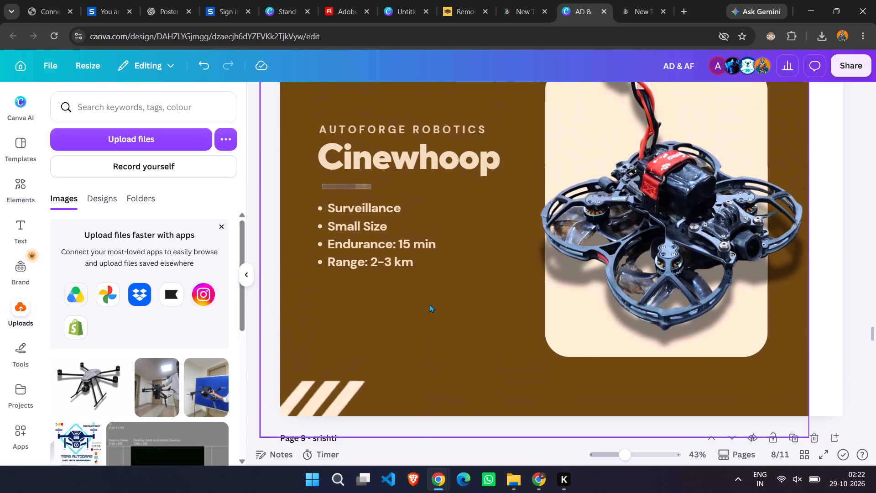
scroll(430, 304, up, 1)
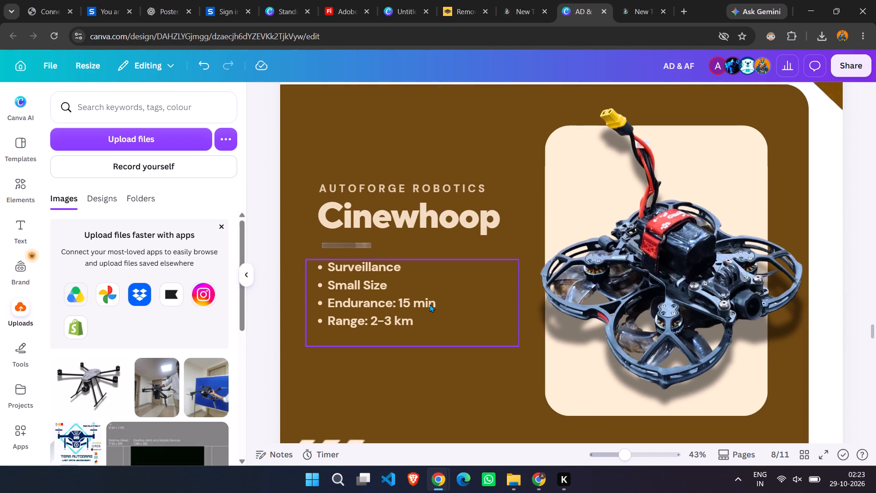
Review the Autoforge drone layouts on pages 7 to 5, from the 13 Inch Payload to the 7 Inch and 5 Inch.
scroll(430, 304, up, 19)
scroll(430, 304, up, 8)
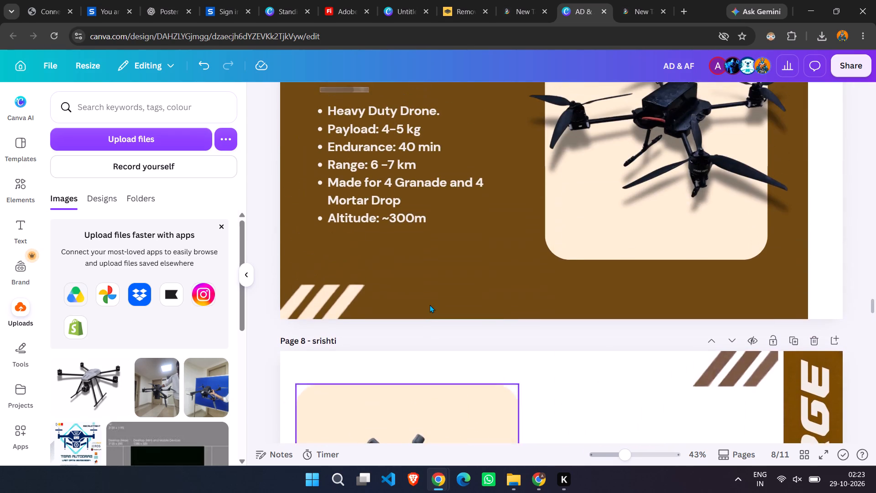
scroll(430, 304, up, 15)
scroll(430, 304, up, 15)
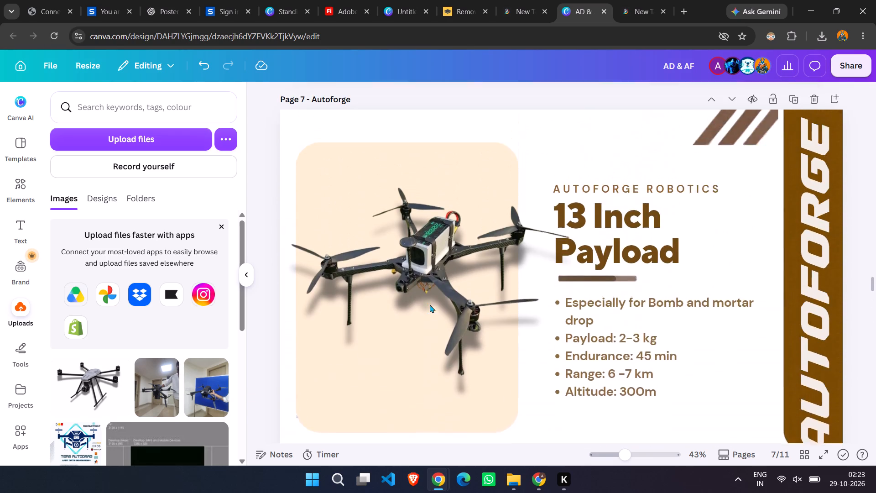
scroll(430, 305, up, 15)
scroll(430, 308, up, 15)
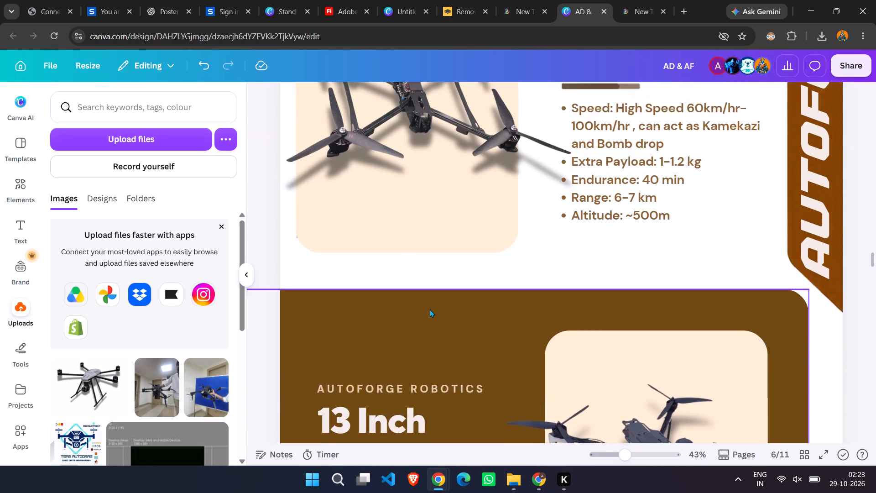
scroll(430, 309, up, 14)
scroll(430, 309, up, 20)
scroll(430, 309, up, 1)
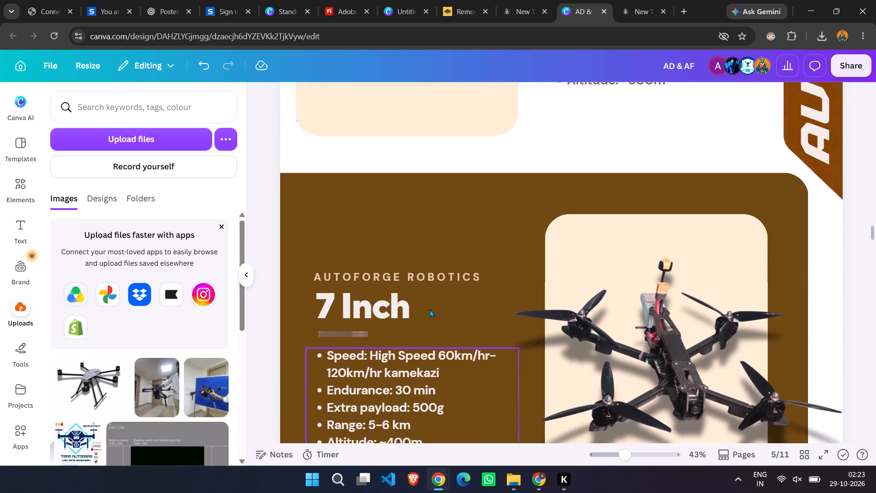
scroll(430, 309, up, 13)
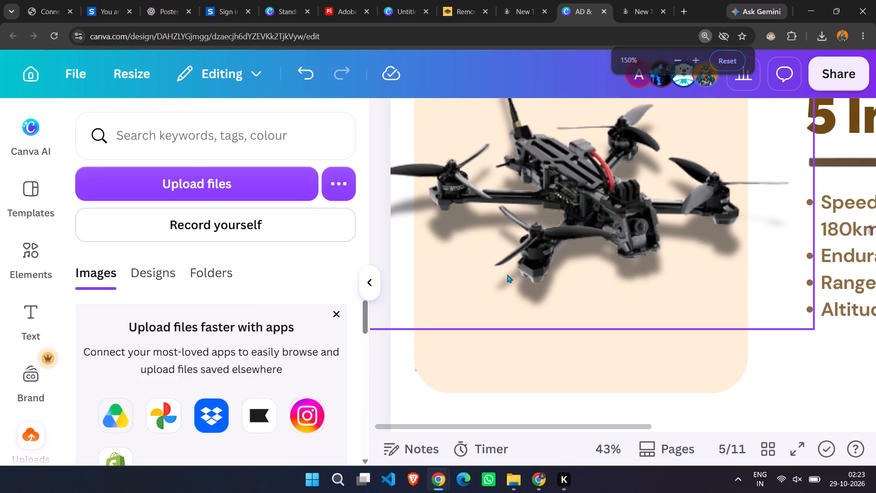
ctrl+scroll(507, 274, down, 8)
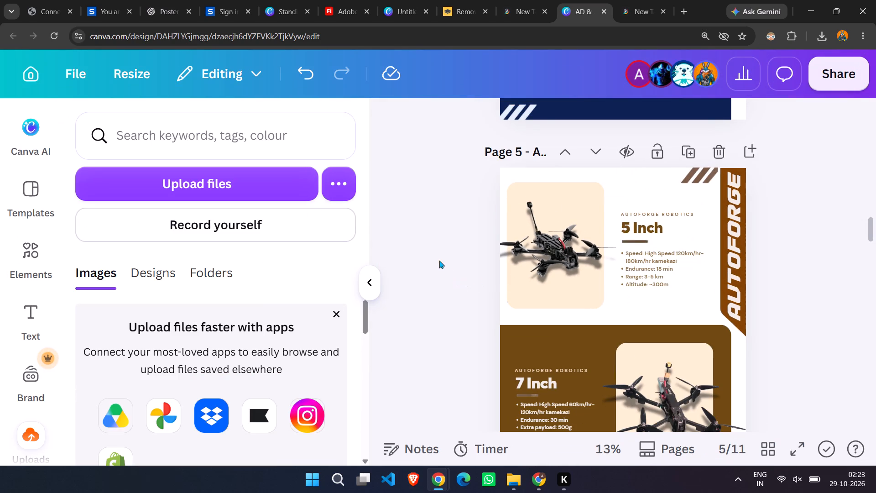
Collapse the uploads area and examine page 4's BLACK HAWK MARK 3' drone cutout and its shadow up close.
click(439, 260)
click(380, 282)
click(376, 277)
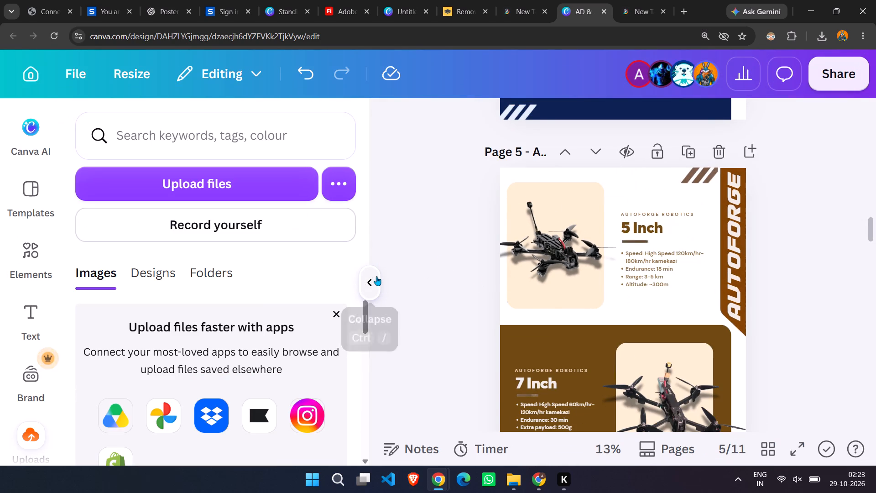
scroll(425, 250, up, 16)
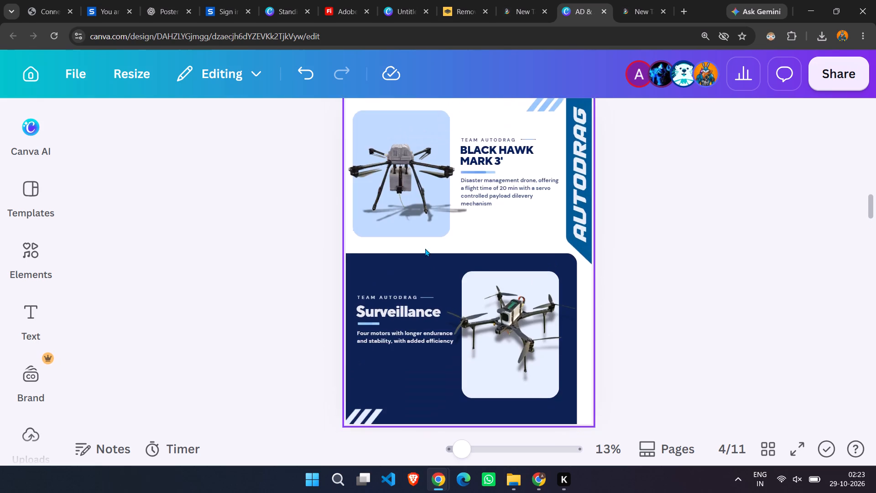
scroll(425, 248, up, 7)
ctrl+scroll(415, 317, up, 5)
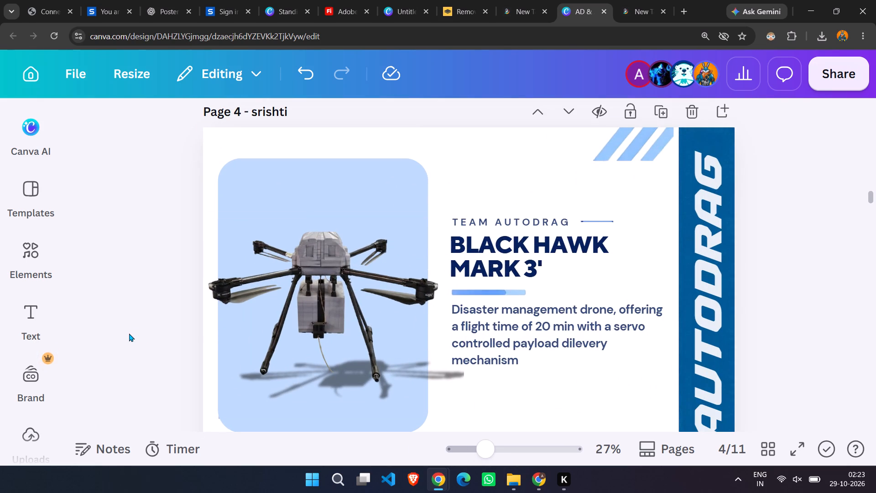
ctrl+scroll(178, 315, up, 4)
ctrl+scroll(179, 312, down, 2)
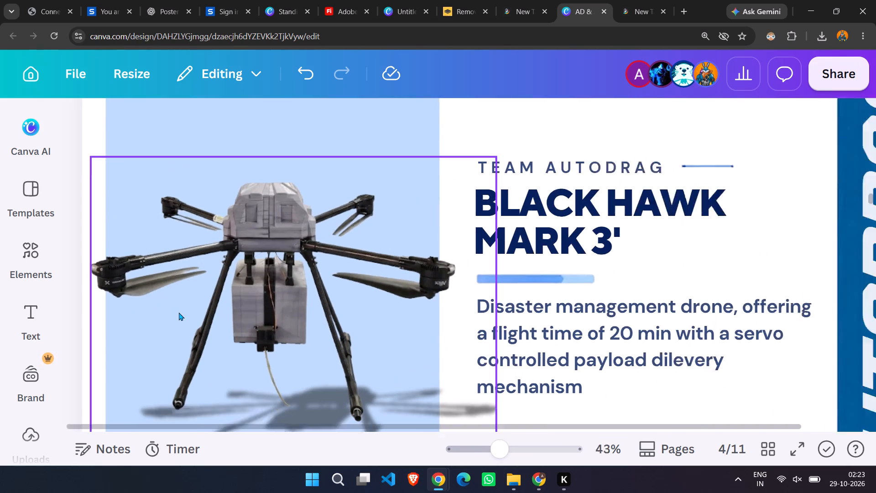
ctrl+scroll(419, 247, down, 4)
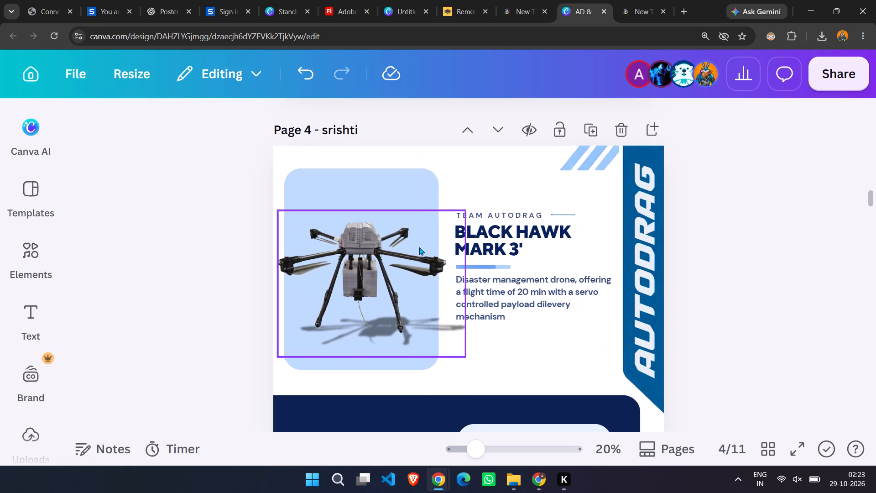
ctrl+scroll(419, 247, up, 1)
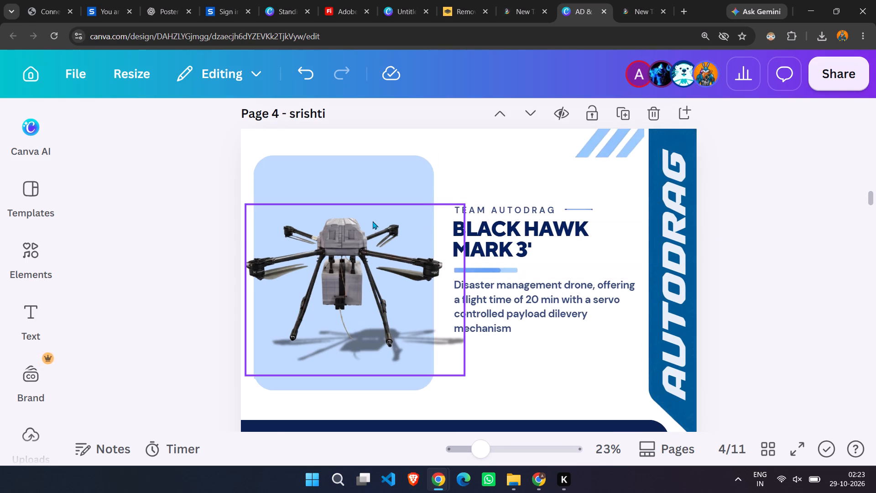
scroll(423, 195, down, 5)
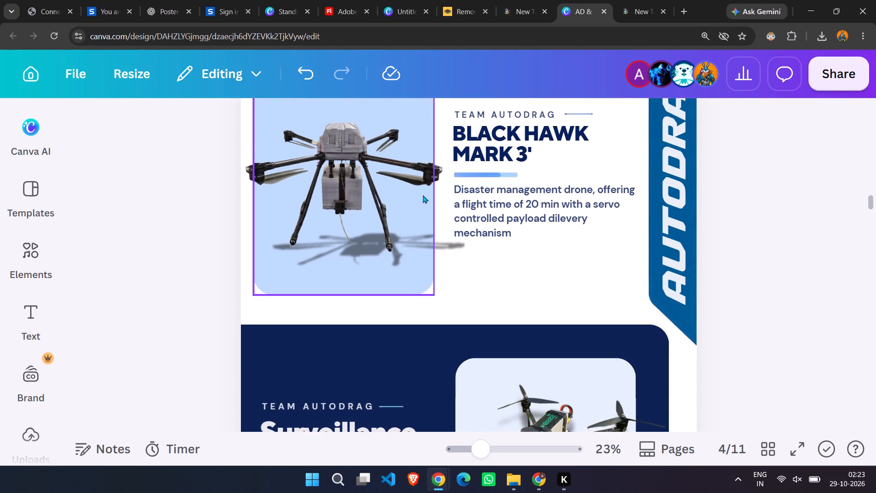
scroll(423, 195, down, 2)
Switch to the standee design, collapse its uploads area, and examine the Autodrag page's headline, drone image, statistics and Key Competitions.
click(280, 0)
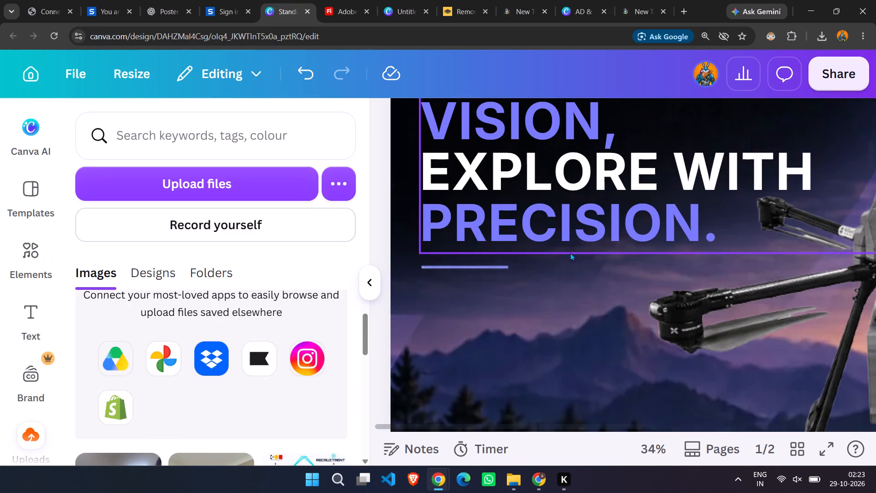
ctrl+scroll(600, 262, up, 3)
click(370, 279)
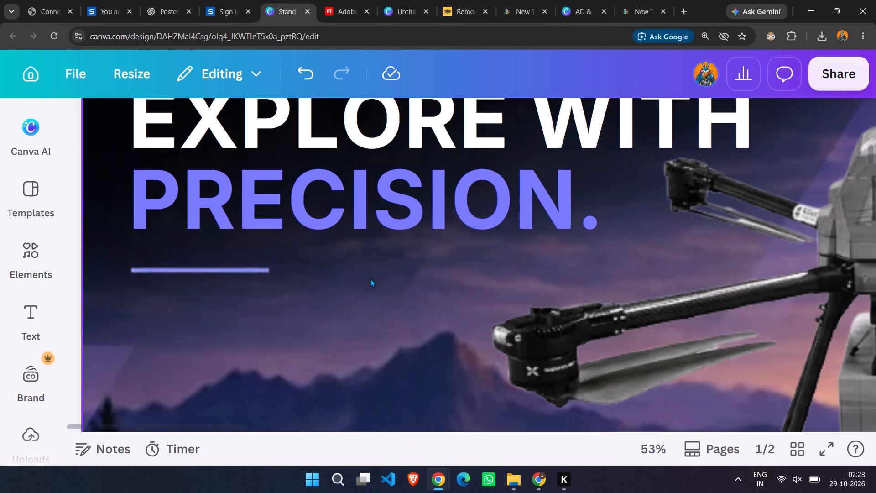
ctrl+scroll(432, 287, up, 3)
ctrl+scroll(432, 287, down, 12)
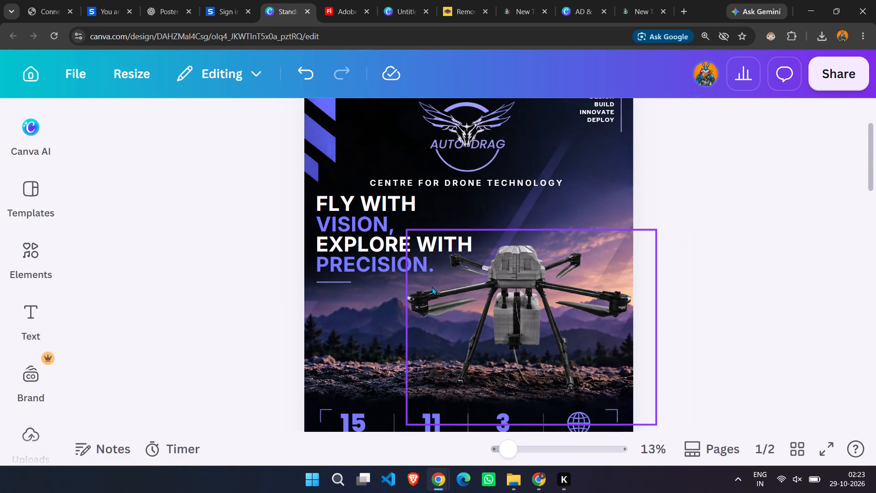
ctrl+scroll(432, 287, down, 2)
scroll(577, 242, down, 1)
scroll(668, 214, down, 4)
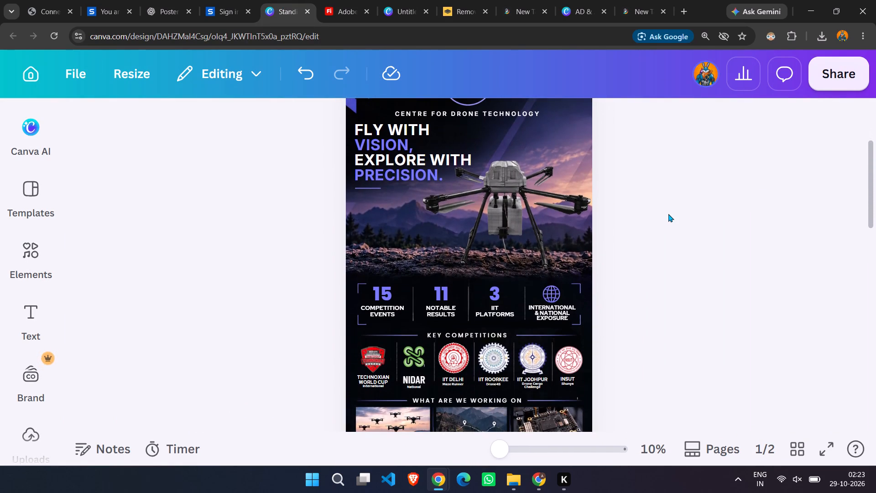
Review page 1 of the Autodrag standee from the logo and headline down to the working areas, social QR codes and Powered By logos.
scroll(647, 214, up, 3)
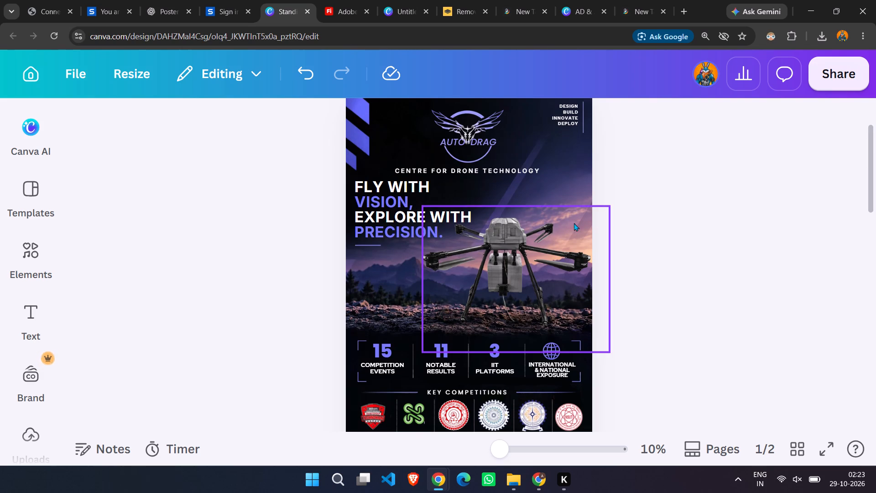
scroll(650, 226, down, 11)
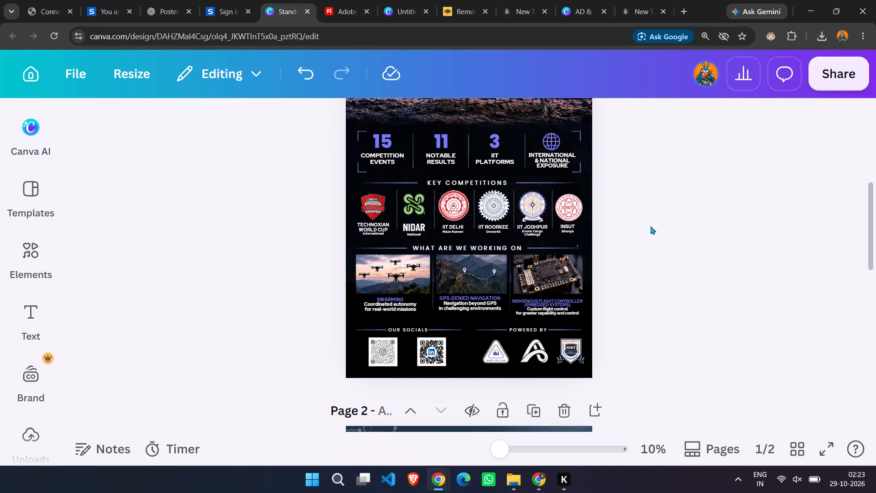
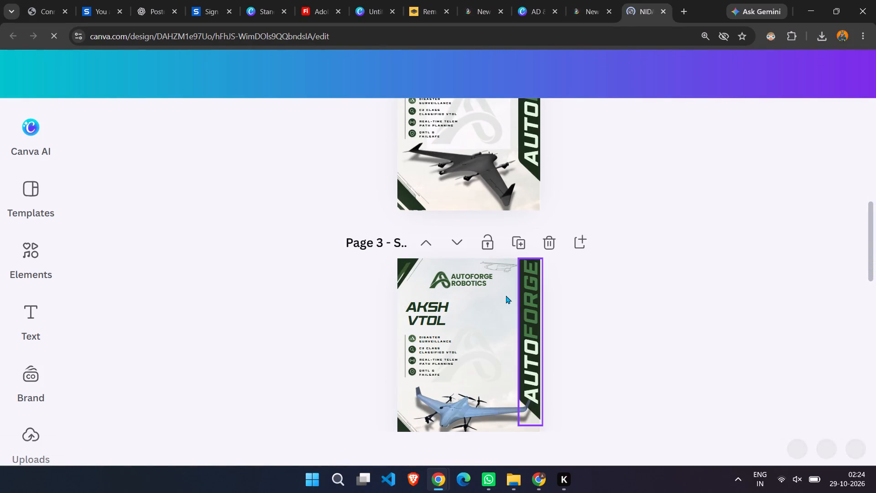
Review the AKSH VTOL layout on page 3 and the AKSH FPV layout on page 2, examining the black fixed-wing drone up close.
scroll(500, 333, down, 1)
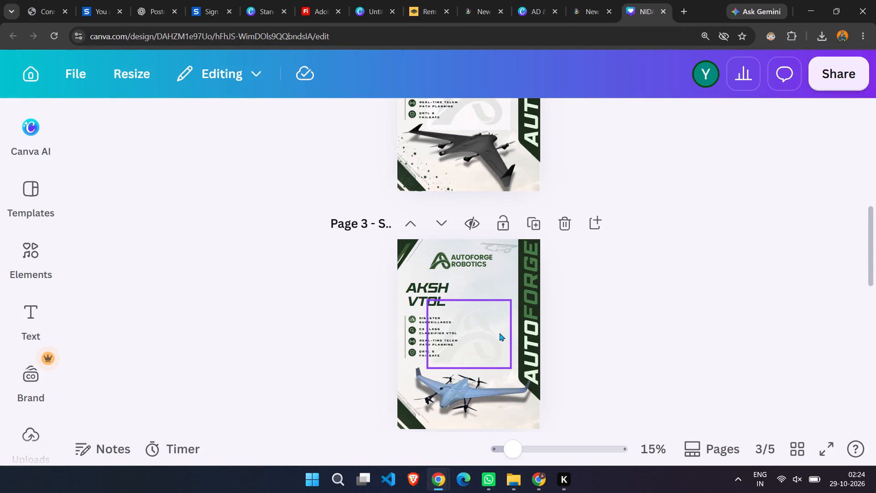
scroll(500, 333, up, 9)
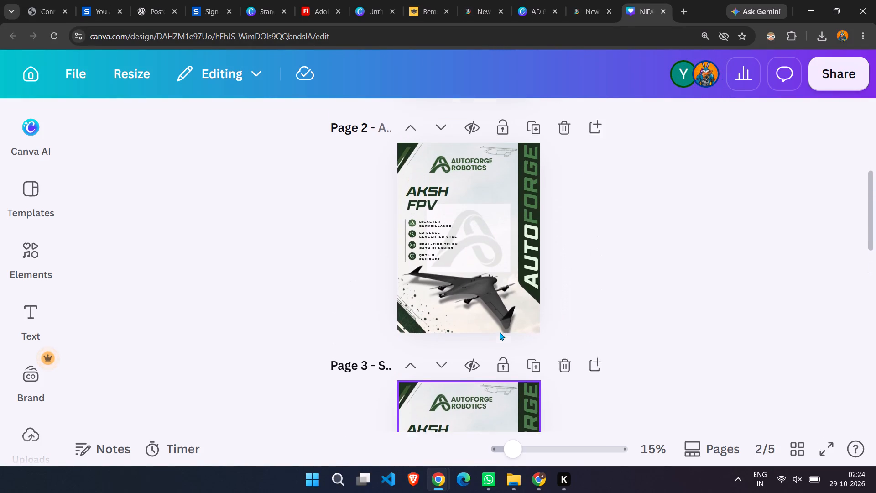
ctrl+scroll(473, 331, down, 2)
ctrl+scroll(473, 331, up, 8)
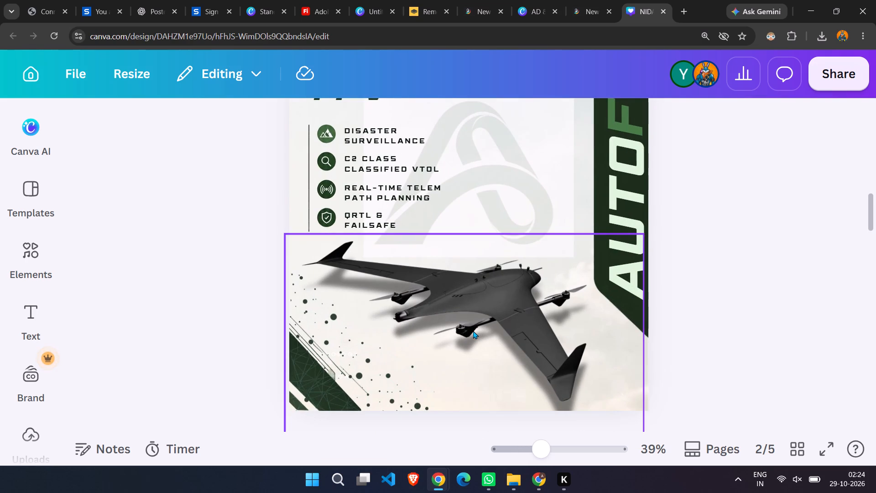
ctrl+scroll(473, 330, down, 3)
Examine page 1's Safer Tomorrow layout, inspecting the Autodrag payload drone cutout and its shadow up close.
scroll(475, 306, up, 16)
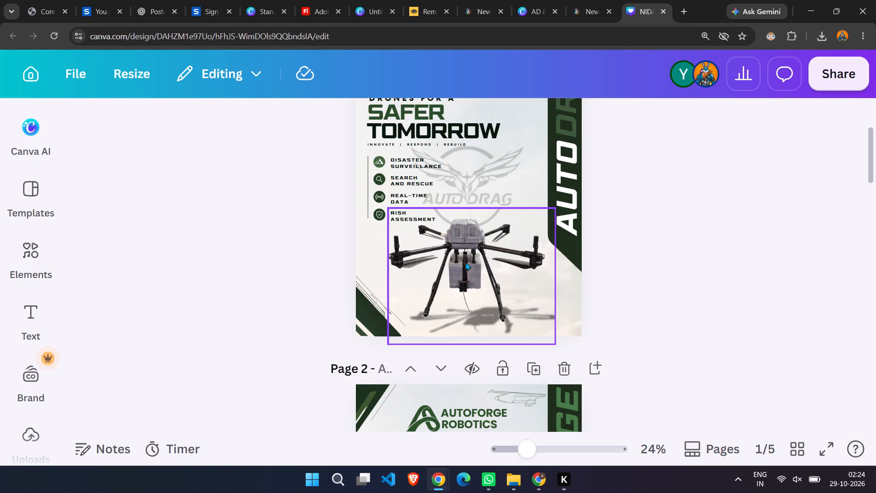
ctrl+scroll(466, 262, down, 2)
ctrl+scroll(466, 262, up, 7)
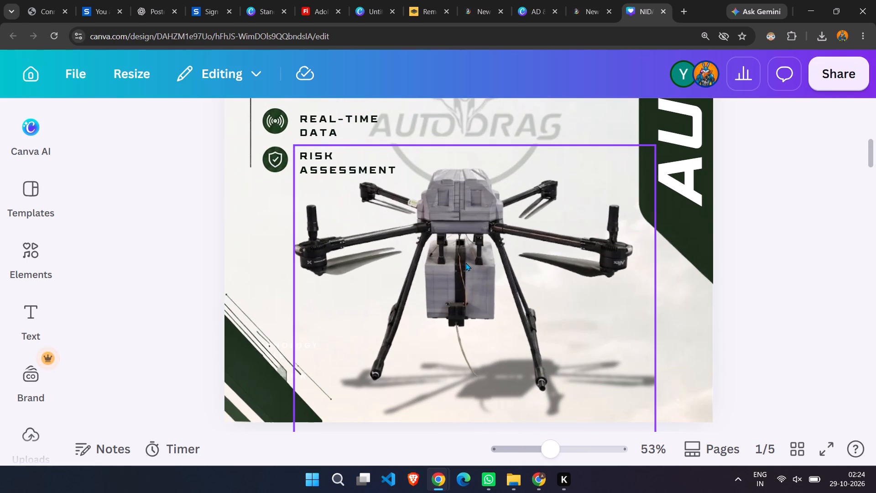
Examine the NIDAR page's payload drone cutout up close and look over the AKSH FPV and AKSH VTOL pages.
ctrl+scroll(466, 262, up, 4)
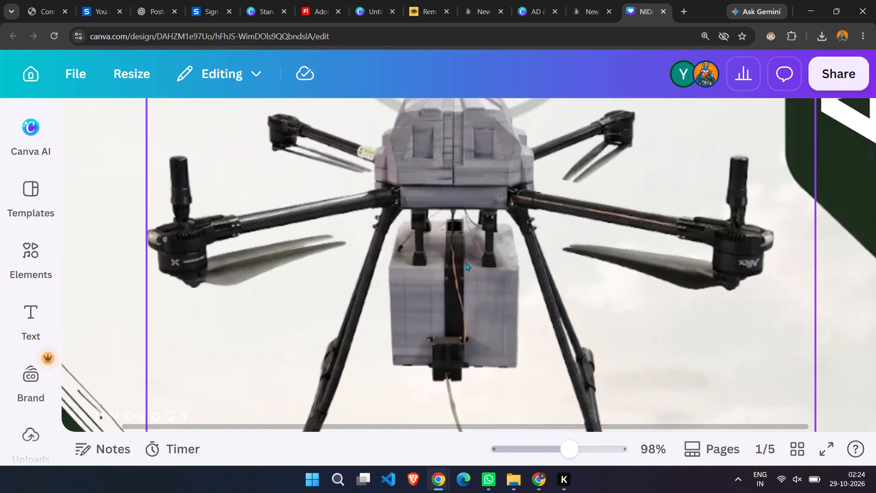
scroll(466, 262, down, 5)
scroll(466, 262, up, 3)
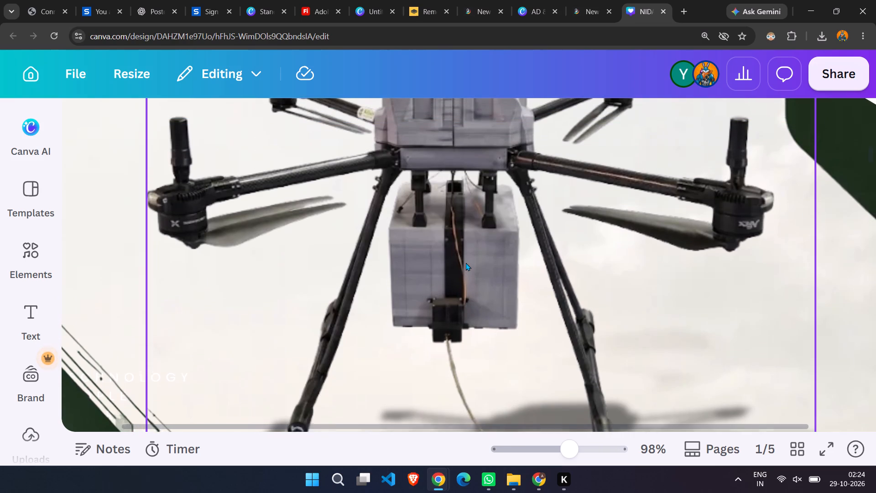
scroll(466, 262, up, 6)
ctrl+scroll(466, 262, down, 3)
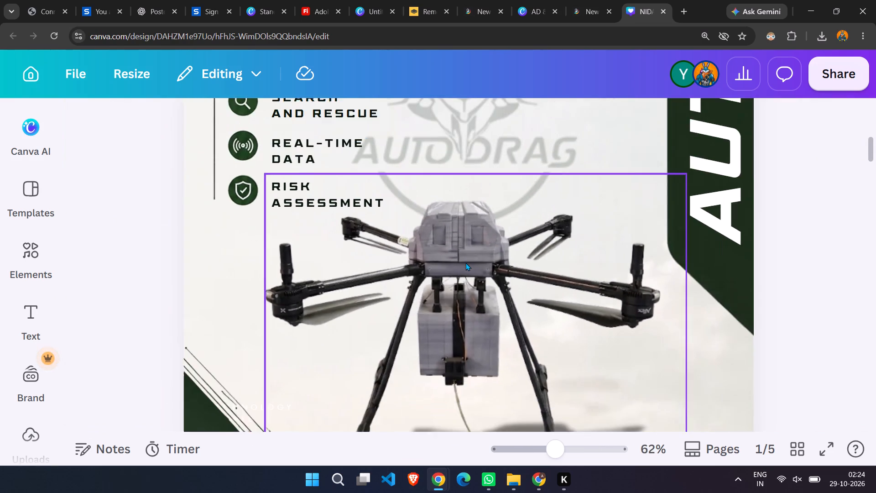
ctrl+scroll(466, 262, down, 7)
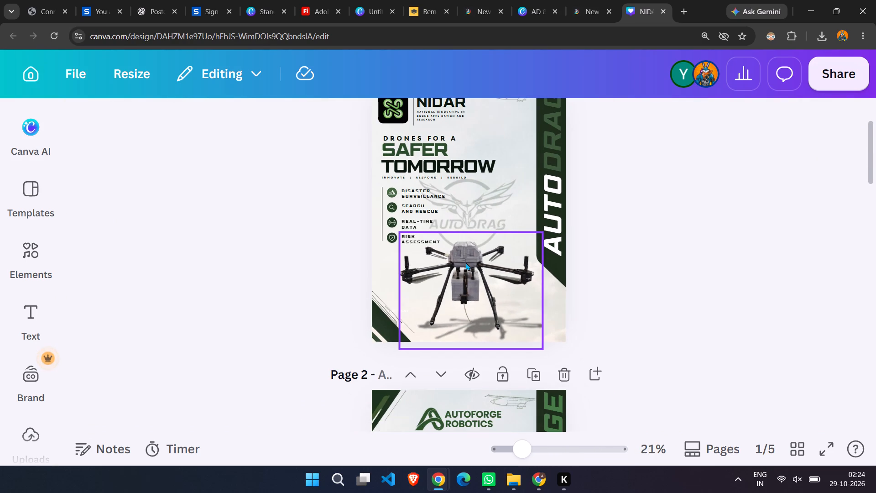
scroll(538, 245, up, 11)
scroll(538, 244, down, 5)
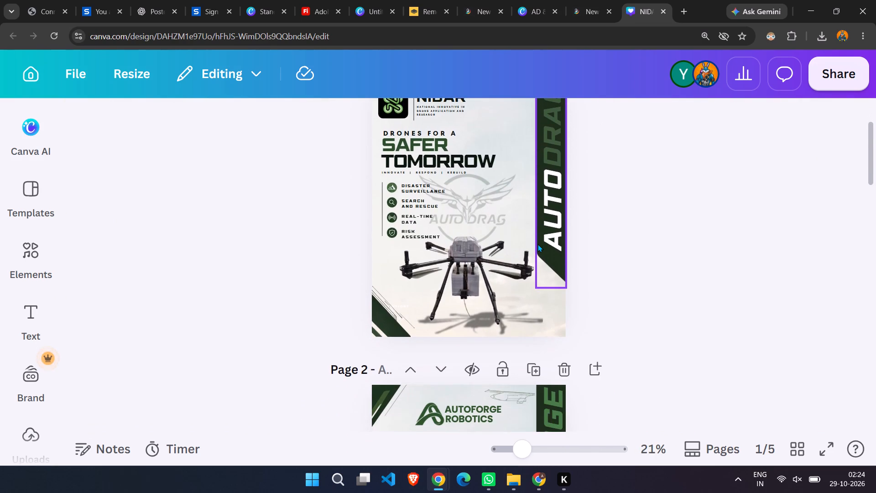
scroll(538, 244, down, 17)
scroll(538, 244, down, 7)
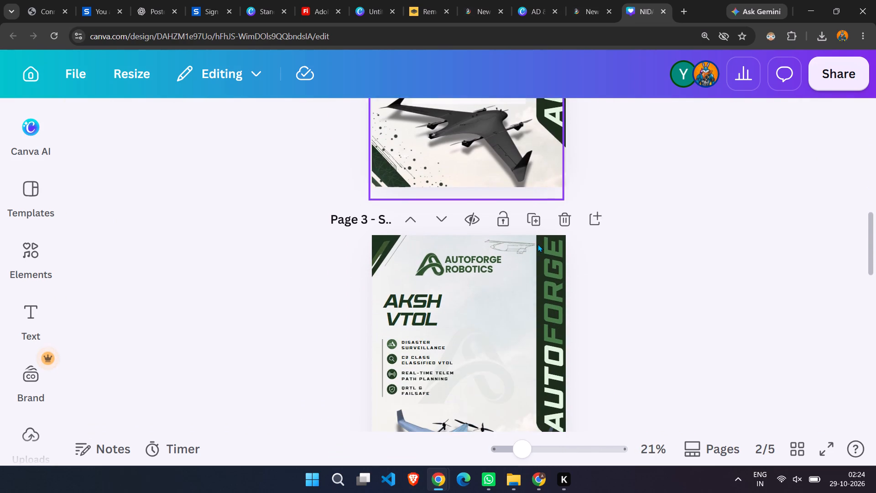
scroll(538, 244, down, 10)
Remove the background from the Autoforge logo watermark on page 2, the AKSH FPV poster.
scroll(538, 245, up, 7)
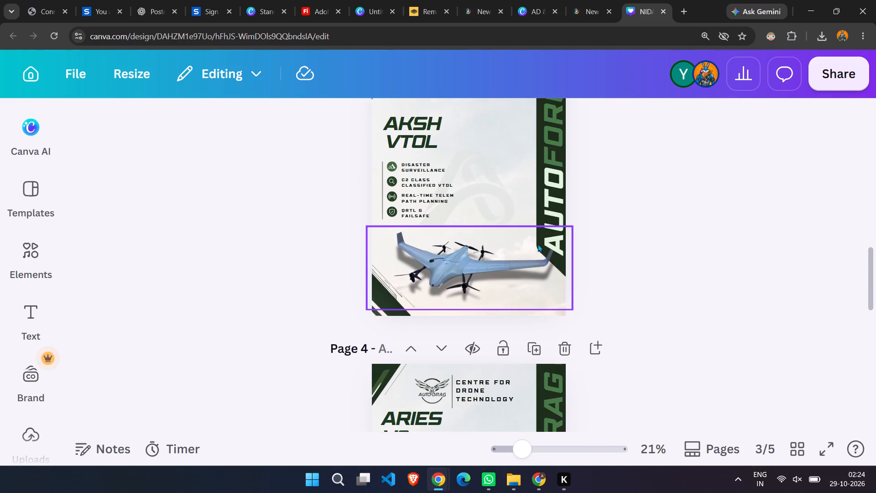
scroll(538, 244, up, 12)
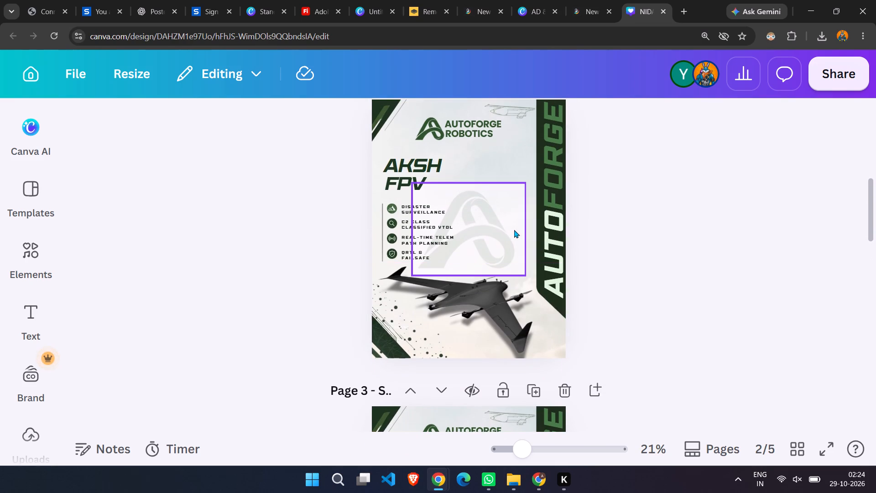
click(514, 226)
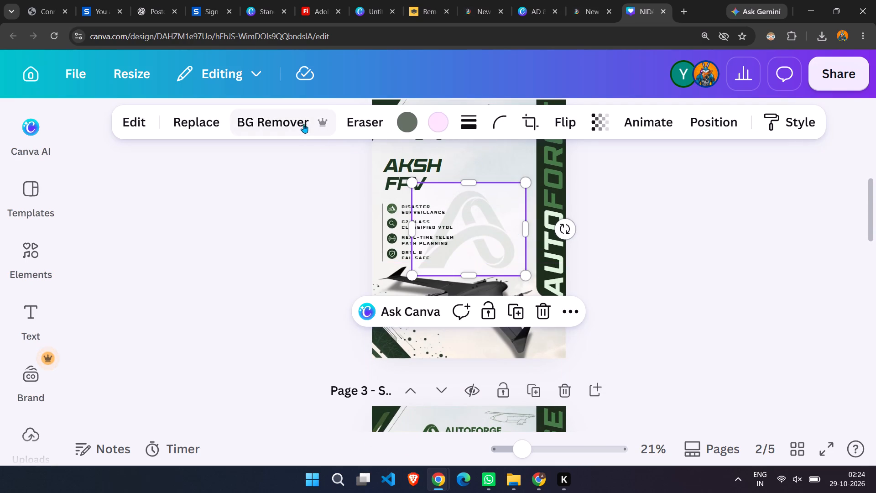
click(303, 122)
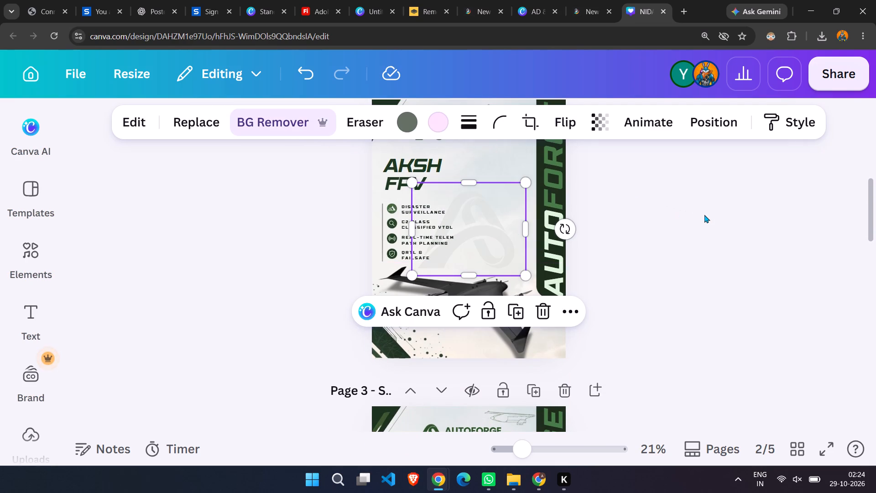
click(635, 236)
Review the AKSH VTOL page and page 4's ARIES V3 feature list and board image.
scroll(635, 237, down, 1)
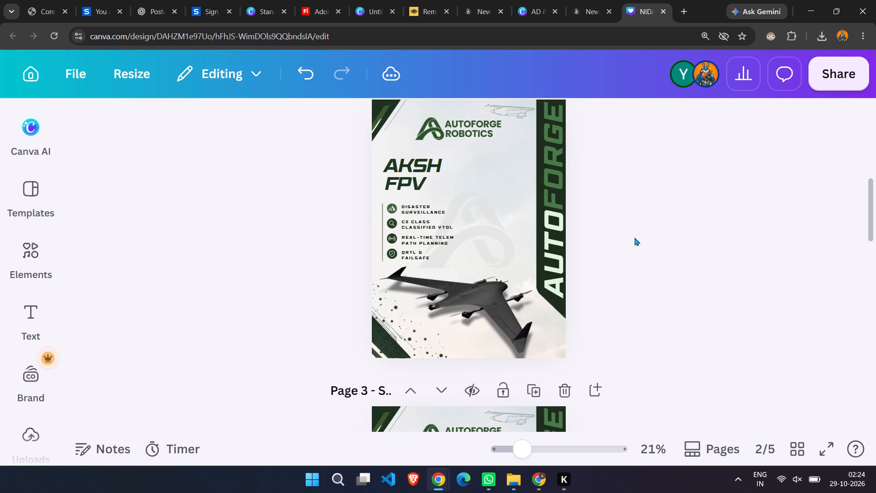
scroll(635, 237, down, 19)
scroll(635, 239, down, 6)
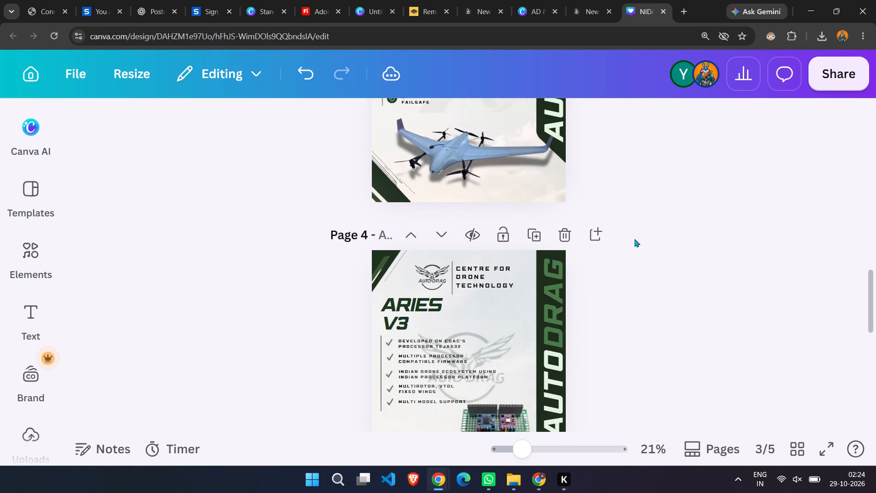
scroll(635, 239, down, 6)
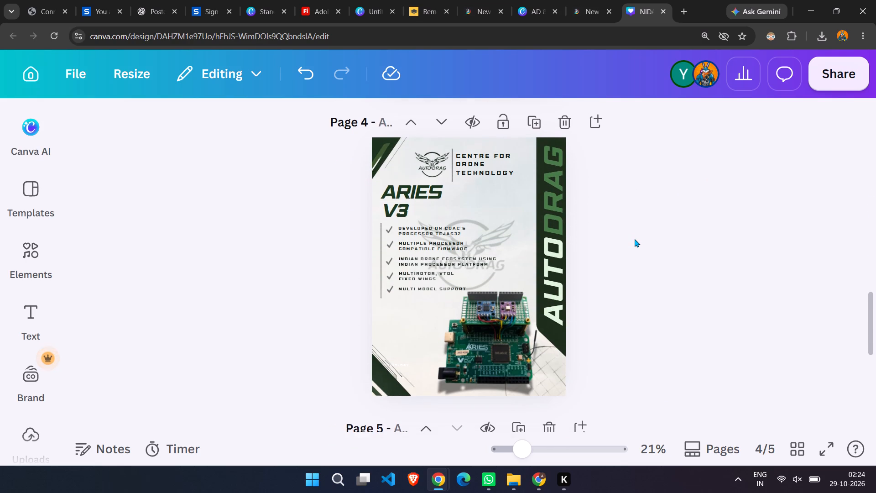
scroll(635, 239, down, 1)
scroll(635, 239, up, 2)
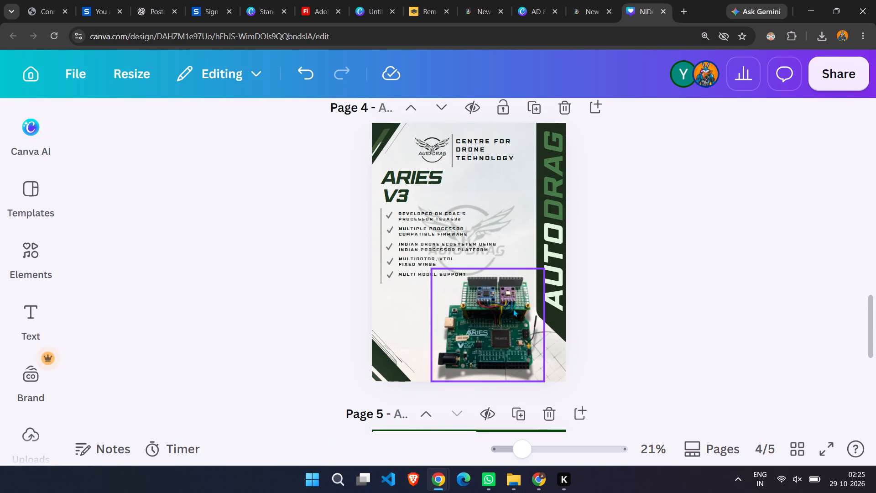
scroll(630, 262, down, 5)
scroll(630, 262, up, 3)
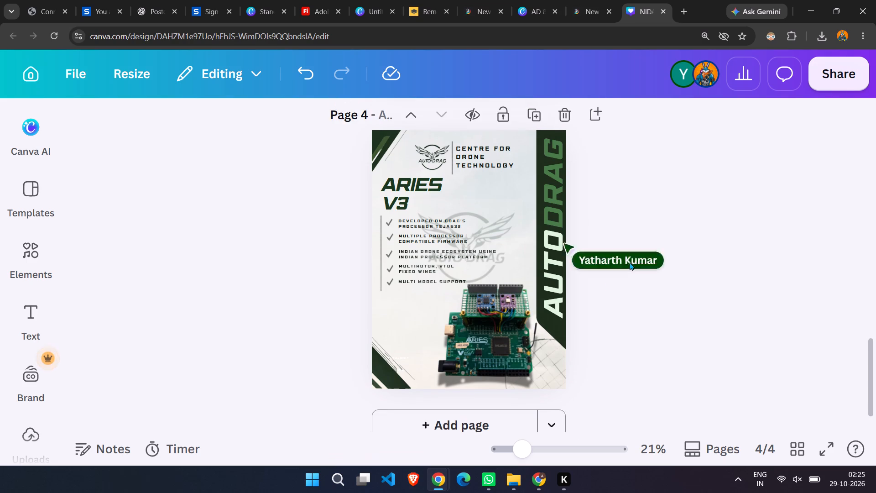
scroll(630, 262, up, 3)
scroll(630, 262, down, 1)
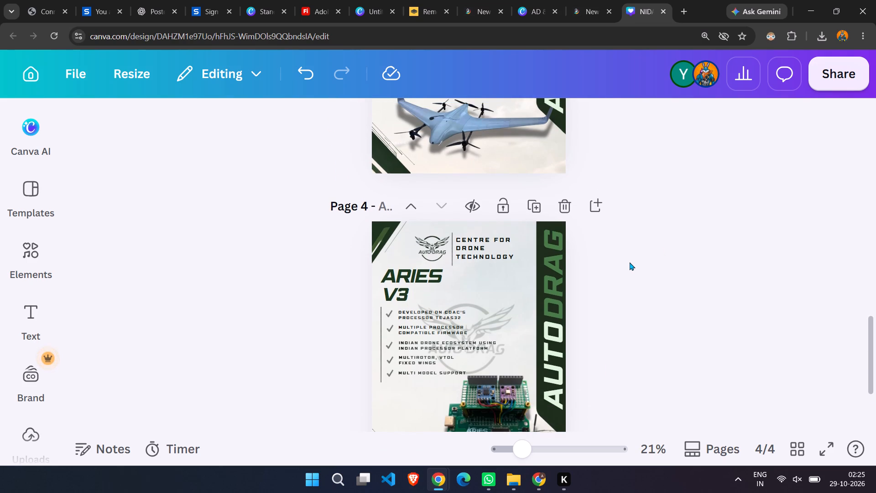
scroll(615, 266, down, 3)
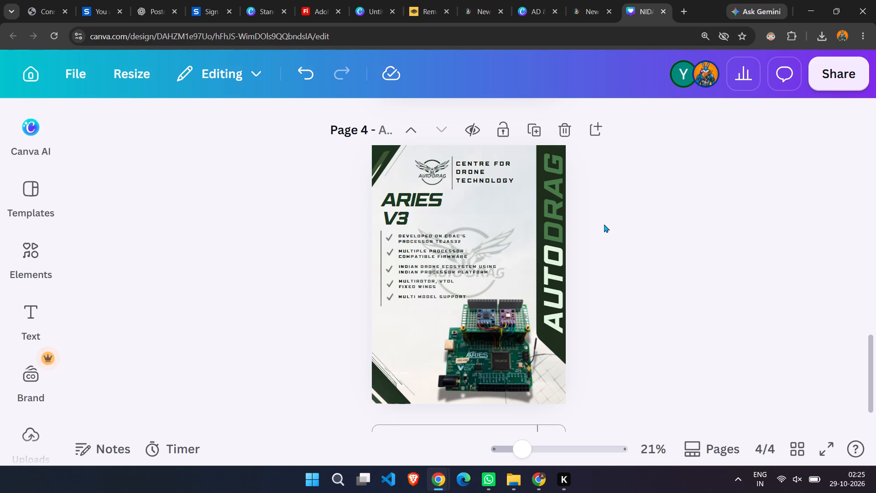
Review the poster pages in reverse order, from AKSH VTOL and AKSH FPV to the NIDAR page.
scroll(604, 224, up, 15)
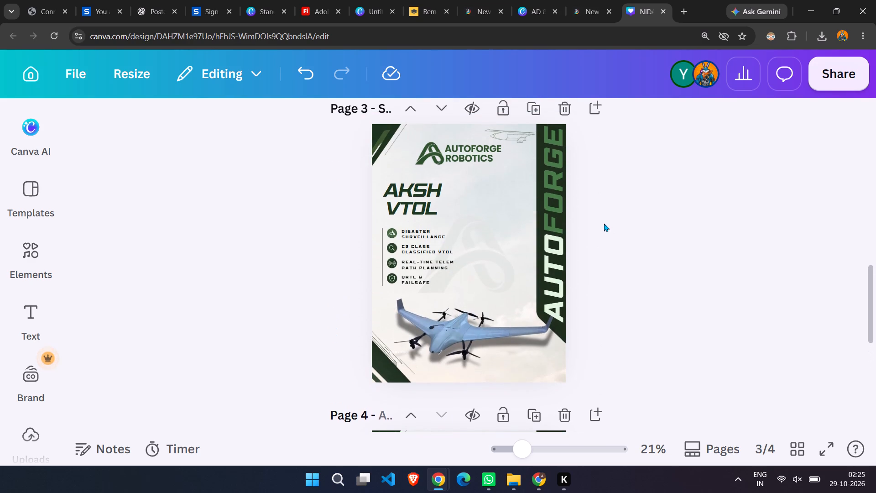
scroll(604, 223, up, 4)
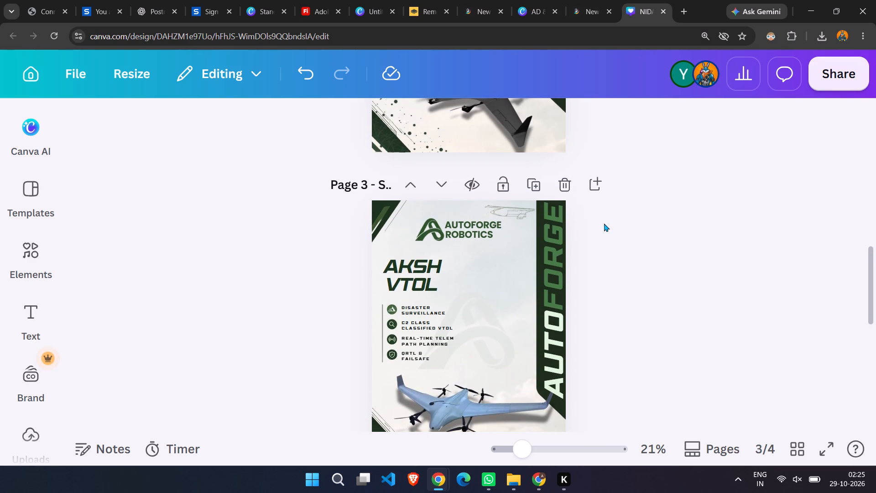
scroll(604, 223, up, 10)
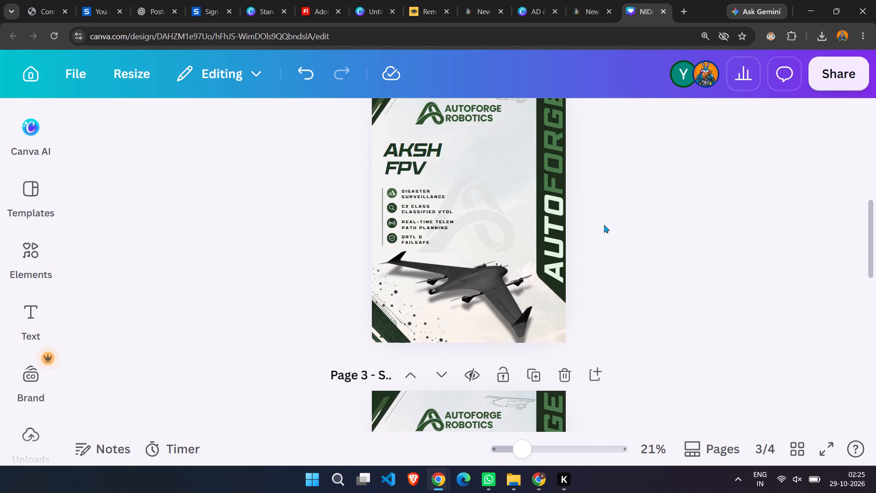
scroll(604, 225, up, 17)
scroll(604, 224, up, 4)
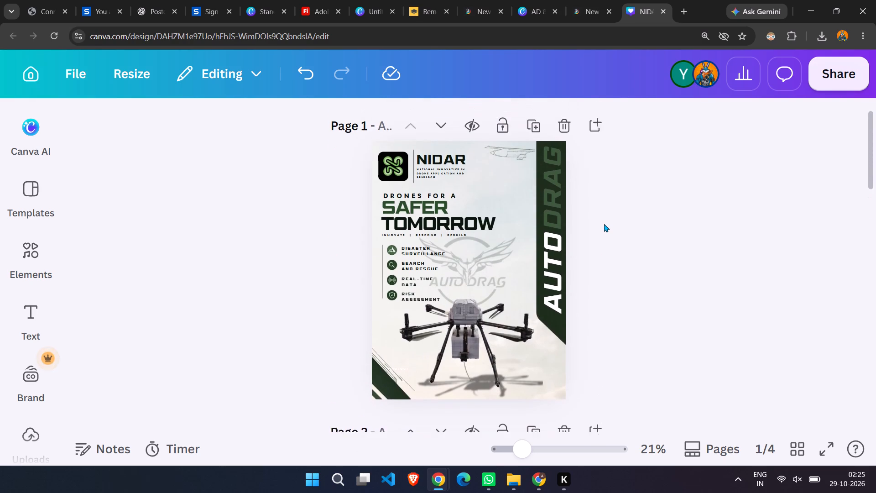
scroll(604, 224, up, 5)
scroll(604, 224, down, 2)
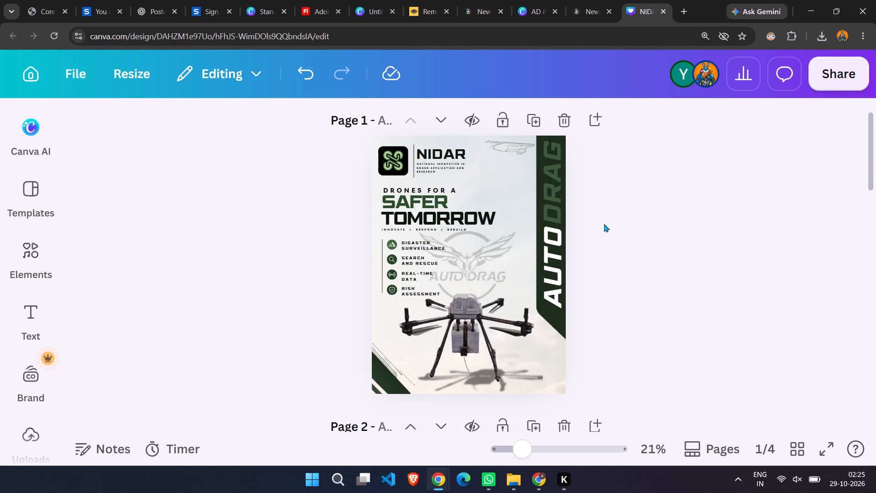
scroll(604, 224, down, 1)
scroll(604, 224, up, 1)
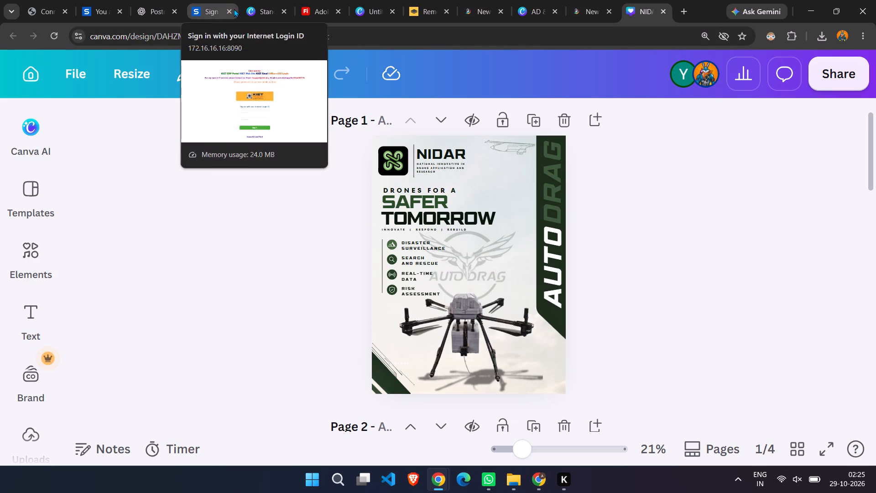
Switch to the standee design and correct the Key Competitions label "INSUT" to "NSUT".
click(266, 8)
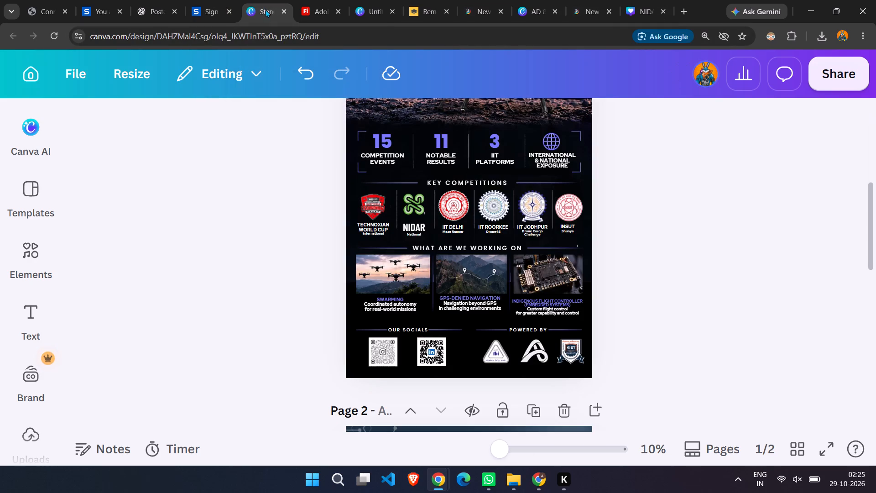
scroll(474, 252, up, 2)
scroll(423, 265, down, 1)
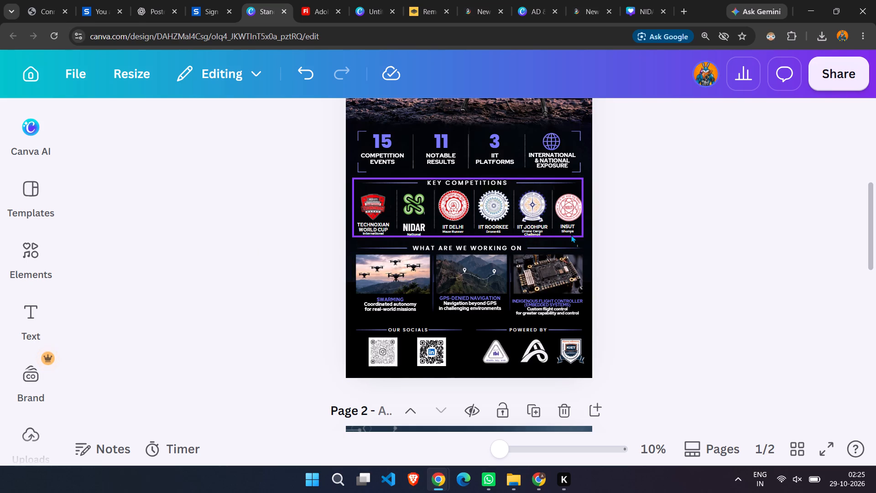
ctrl+scroll(572, 233, up, 4)
ctrl+scroll(675, 222, up, 2)
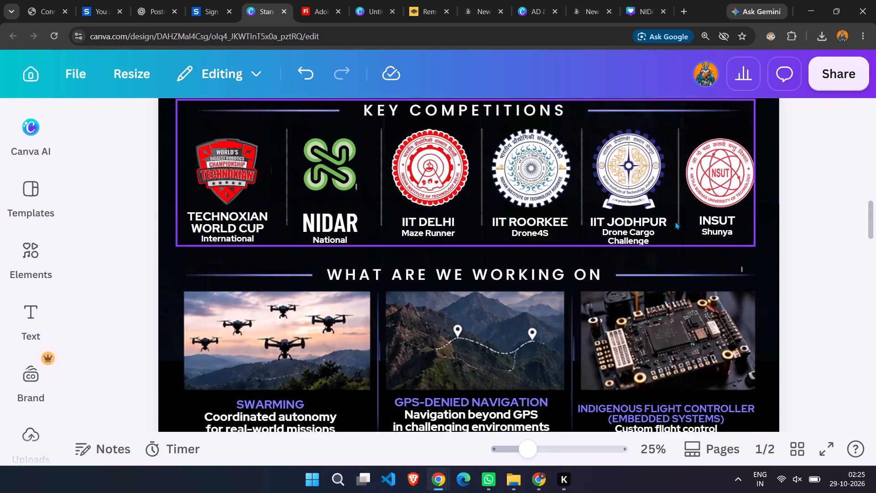
ctrl+scroll(675, 221, up, 1)
click(785, 218)
click(757, 220)
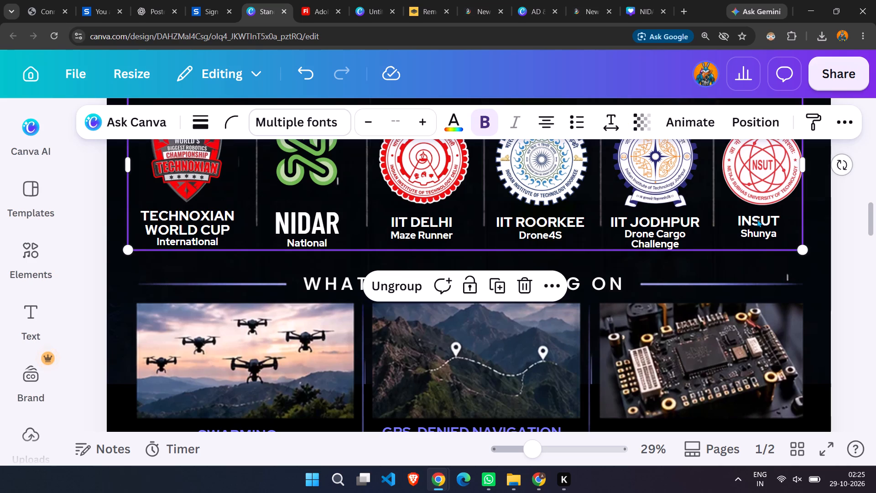
double_click(744, 219)
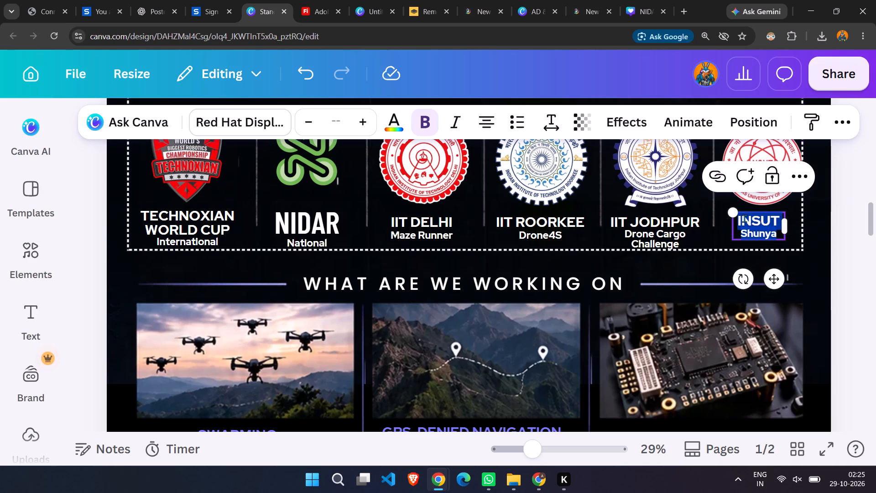
click(742, 220)
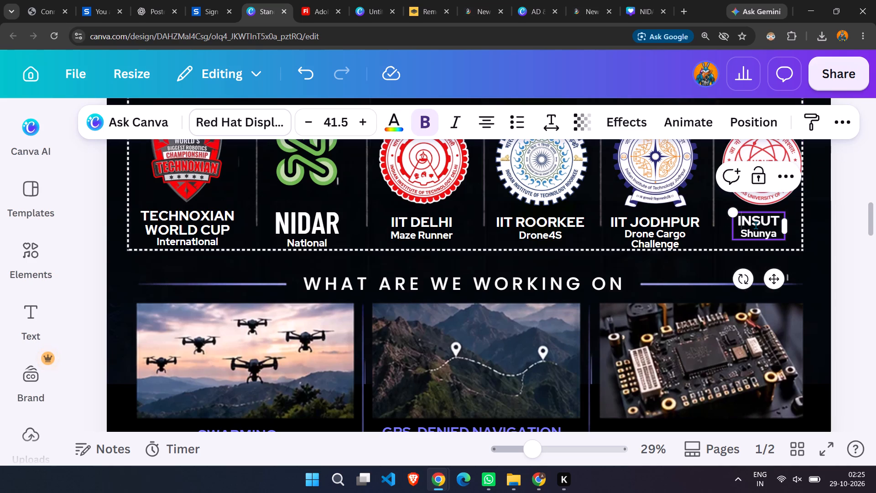
key(BackSpace)
click(844, 265)
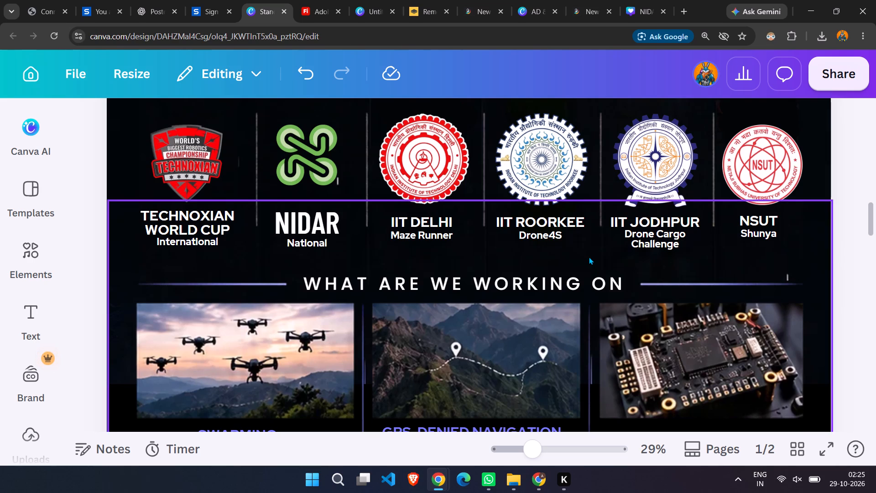
Examine the Autodrag standee's Key Competitions logos and labels up close, followed by its statistics, drone image and headline.
scroll(589, 257, up, 6)
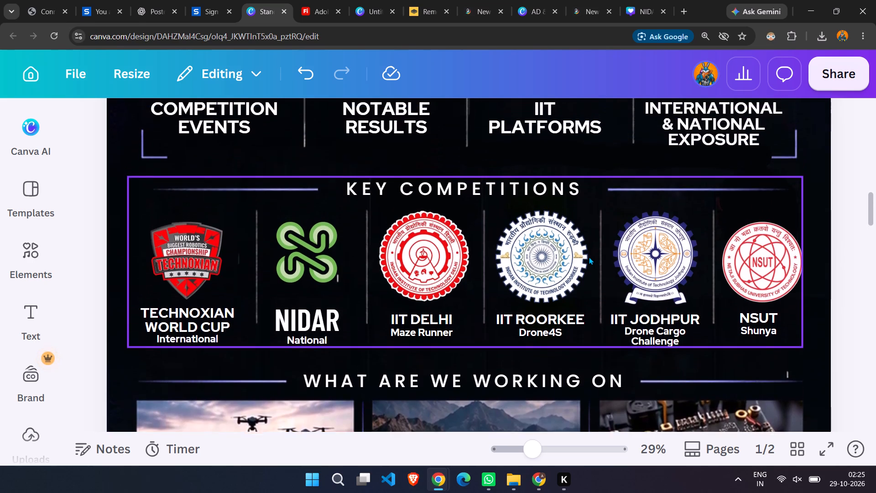
scroll(589, 257, up, 5)
scroll(589, 257, down, 5)
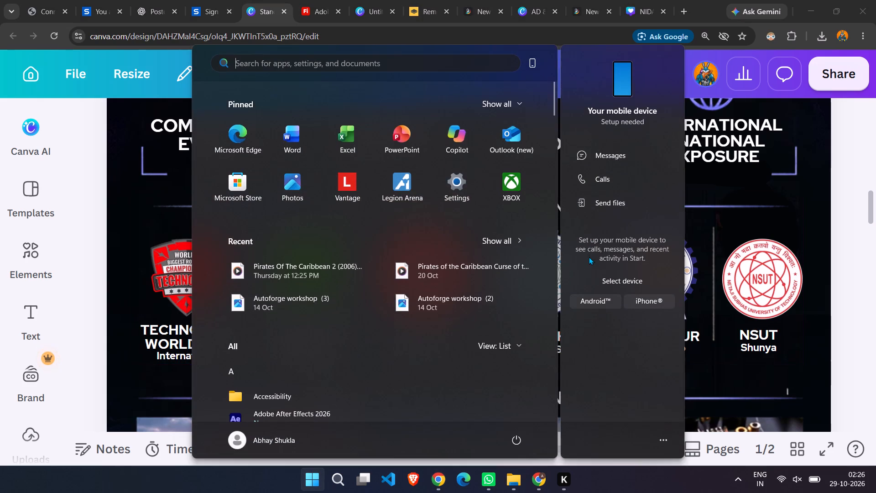
ctrl+scroll(589, 257, up, 3)
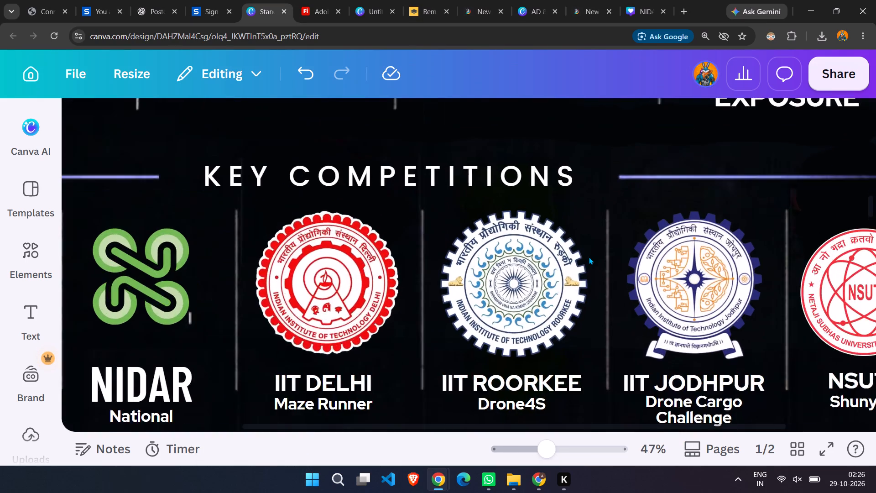
ctrl+scroll(589, 257, down, 8)
scroll(589, 257, up, 5)
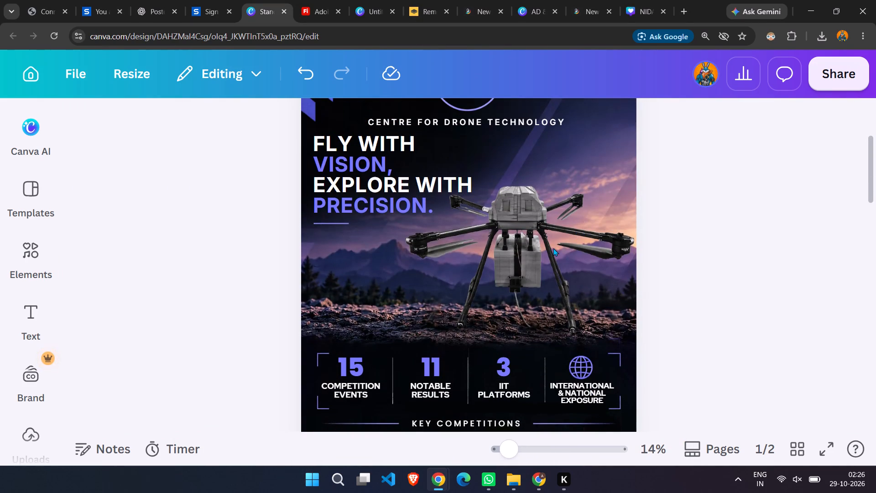
scroll(553, 248, up, 1)
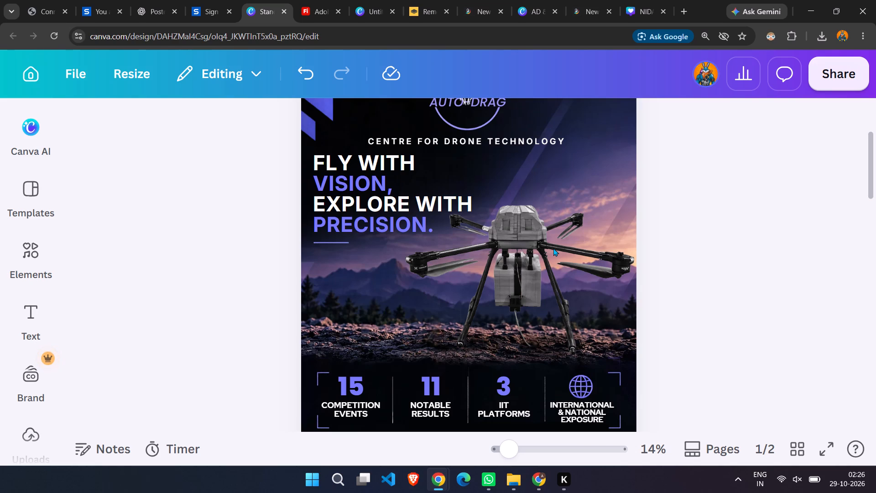
Review the first Autodrag standee page from its header and drone image through the competition logos to the socials and sponsor logos.
scroll(553, 248, up, 5)
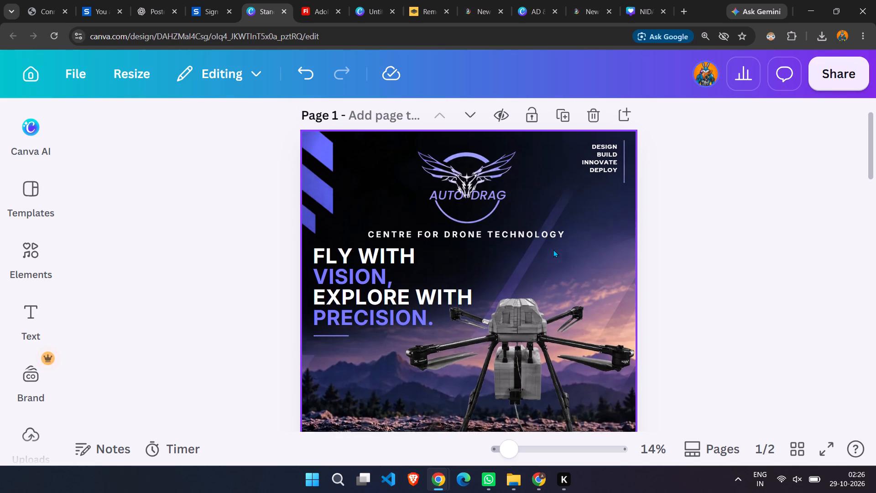
scroll(553, 249, up, 1)
scroll(553, 249, down, 5)
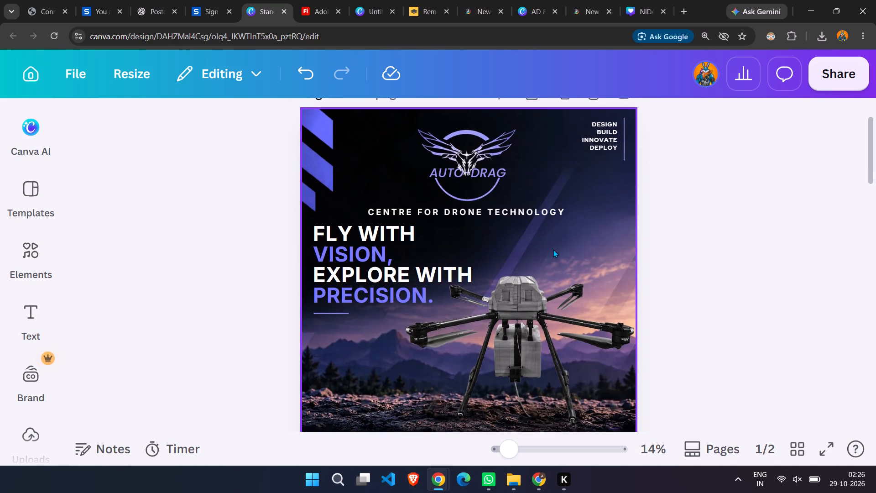
scroll(553, 249, down, 16)
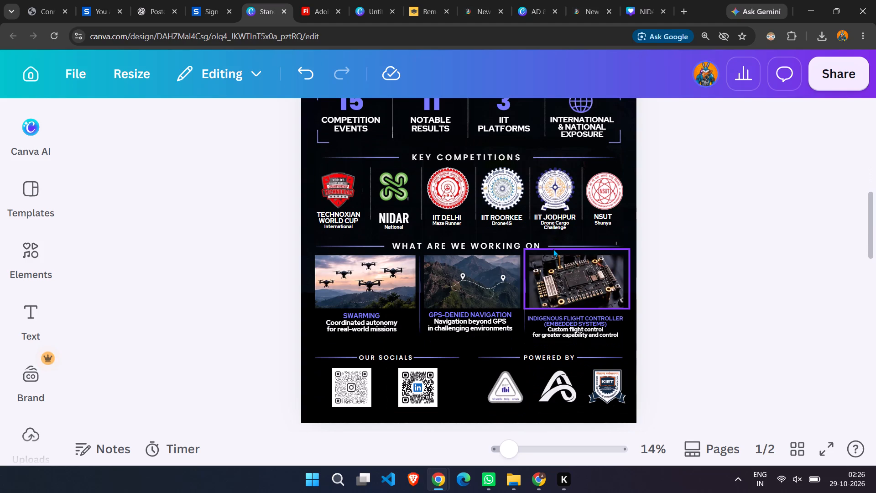
scroll(593, 338, down, 4)
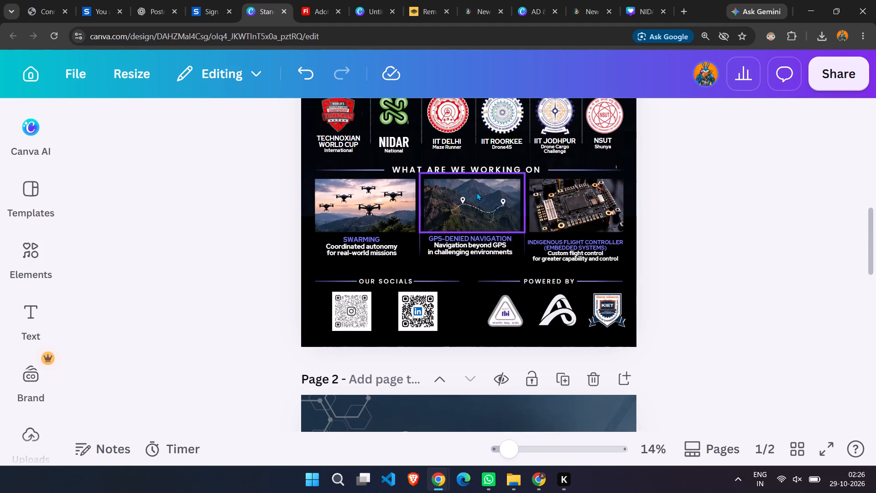
Delete the GPS-denied navigation, flight controller and swarming images under "What Are We Working On".
ctrl+scroll(452, 215, up, 2)
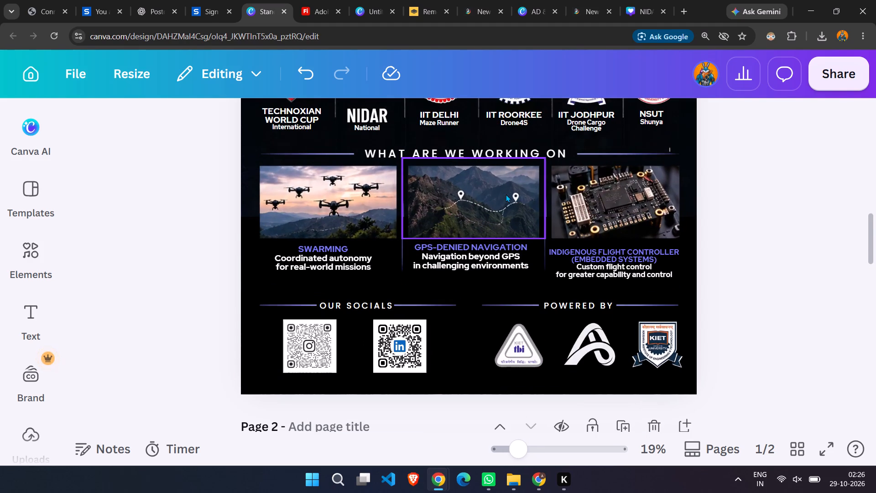
click(469, 199)
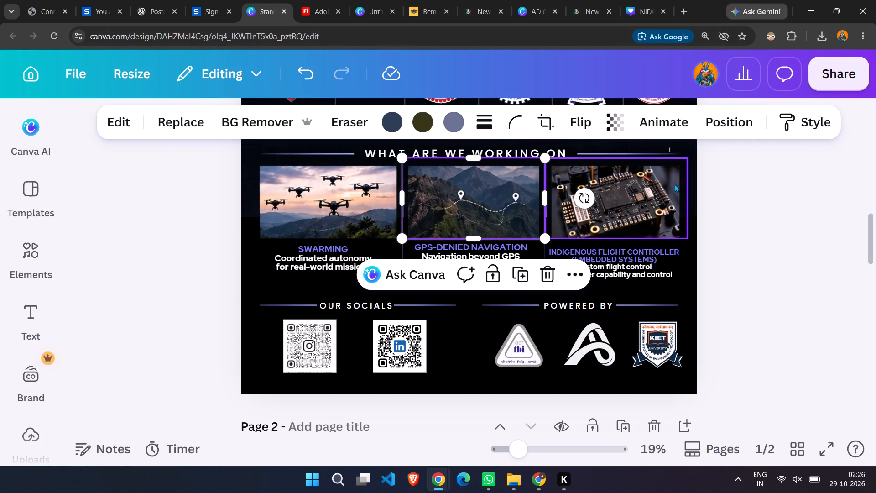
click(552, 276)
click(624, 182)
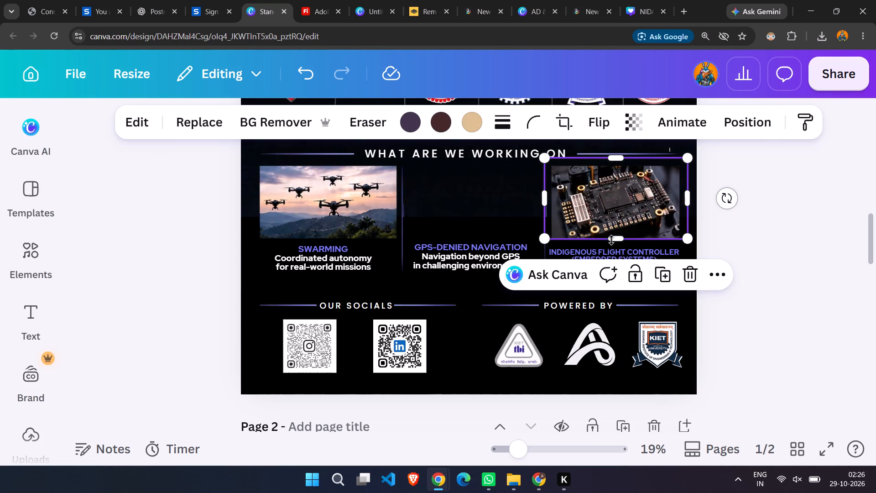
click(687, 270)
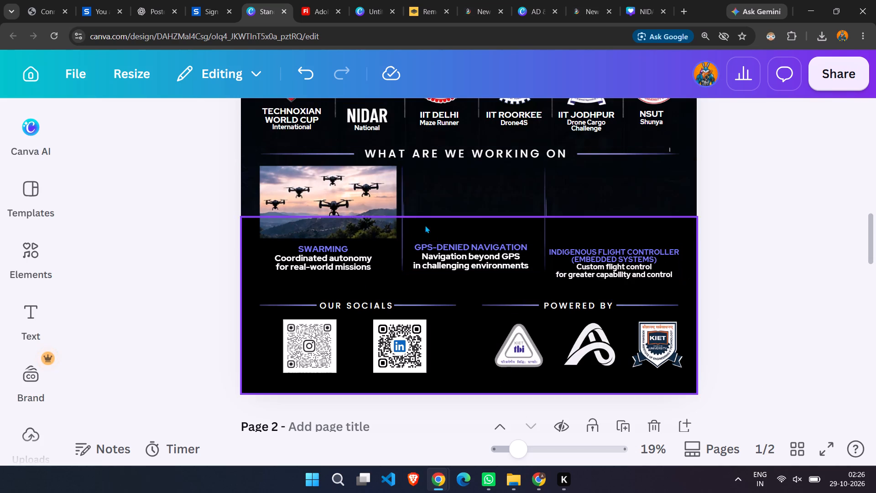
click(377, 201)
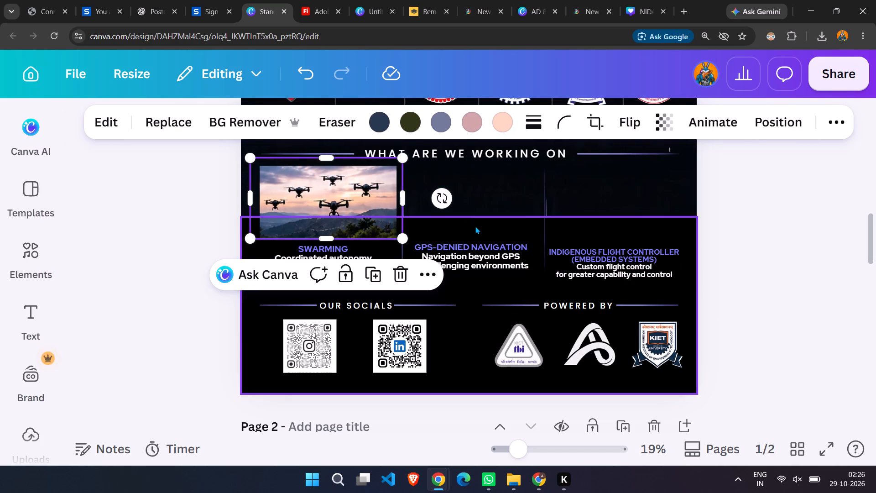
click(407, 269)
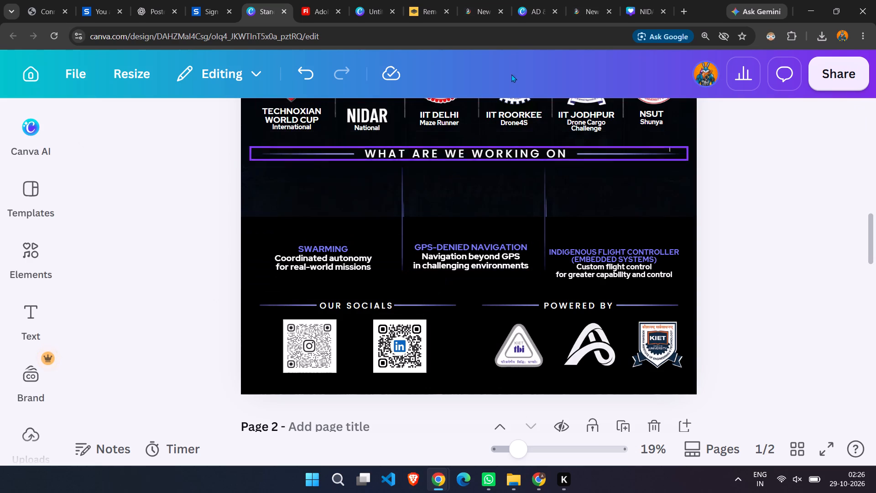
Search the web in a new browser tab for "swarm drone pinterest".
click(680, 8)
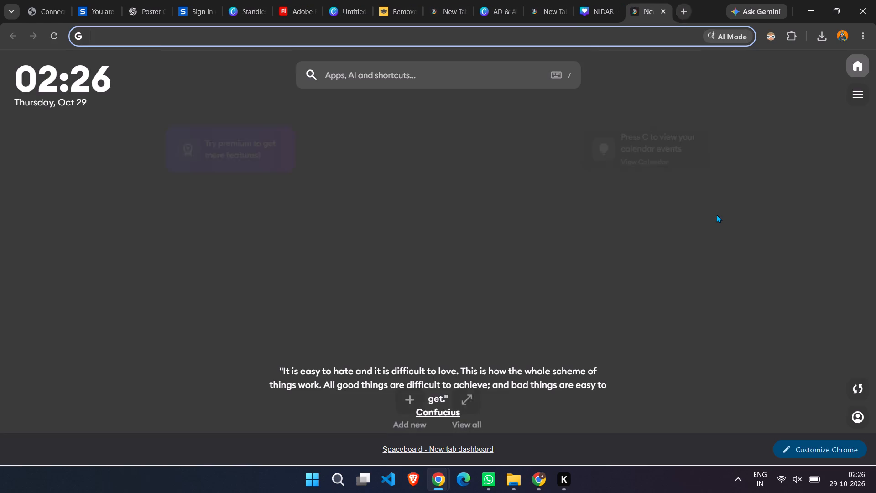
text(swarm dron)
key(e)
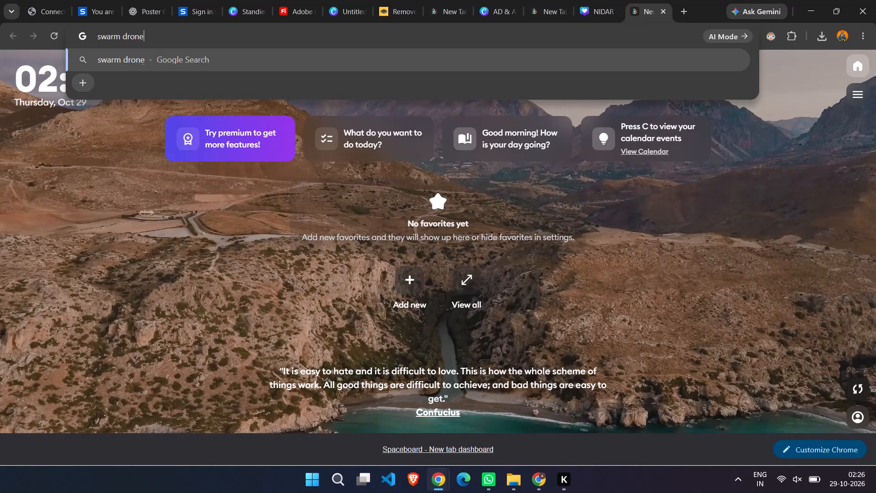
key(space)
text(pinteresr)
key(BackSpace)
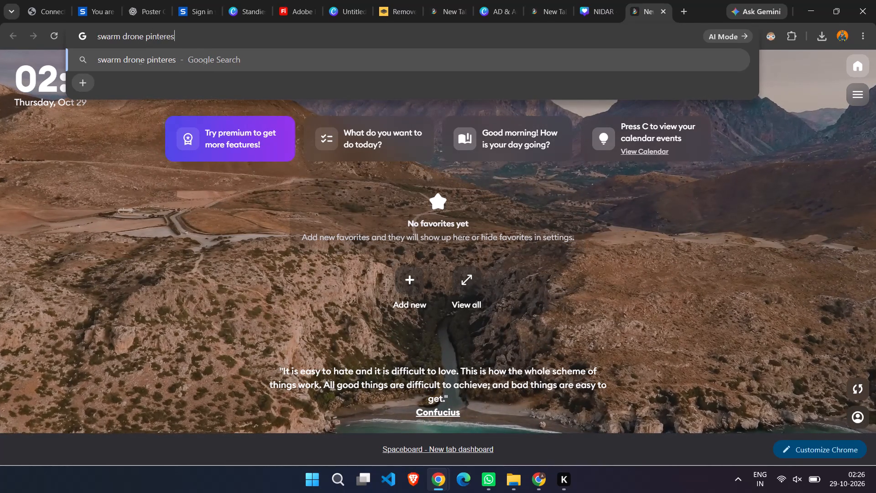
key(t)
key(Return)
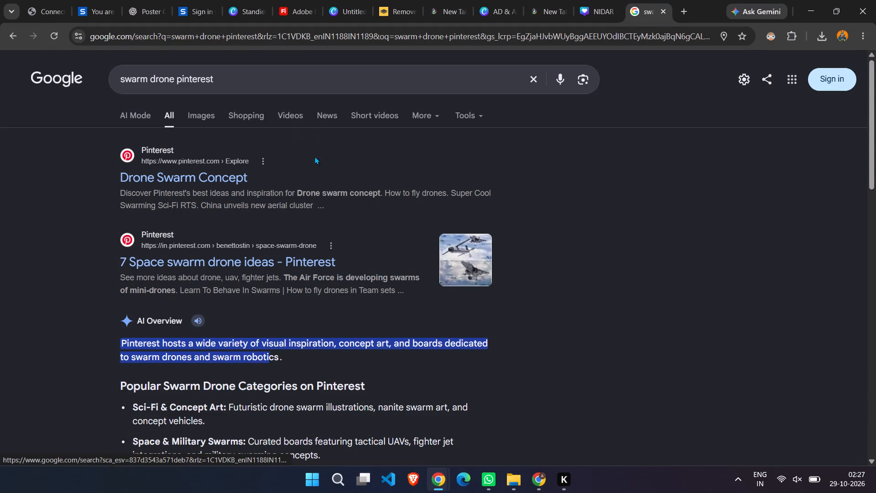
Open Pinterest's Drone Swarm Concept page and browse its pins for a swarming image.
click(208, 169)
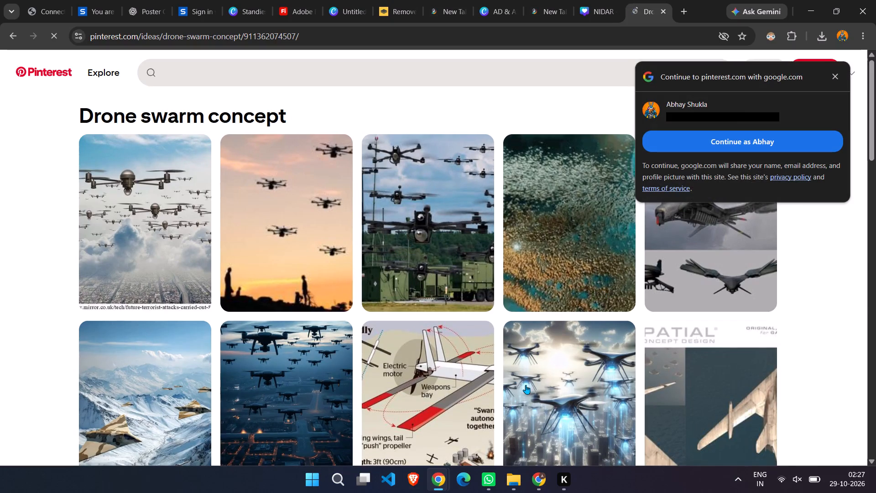
scroll(585, 346, down, 11)
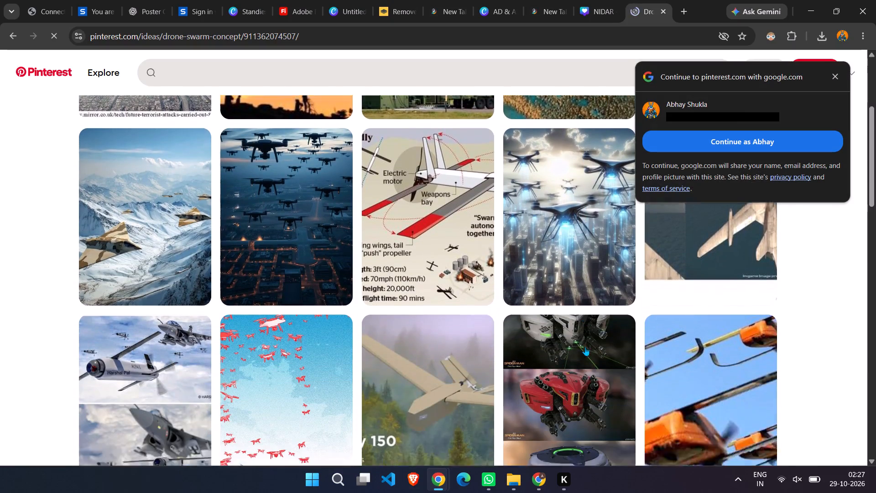
scroll(585, 346, down, 6)
scroll(585, 346, up, 4)
scroll(159, 344, up, 1)
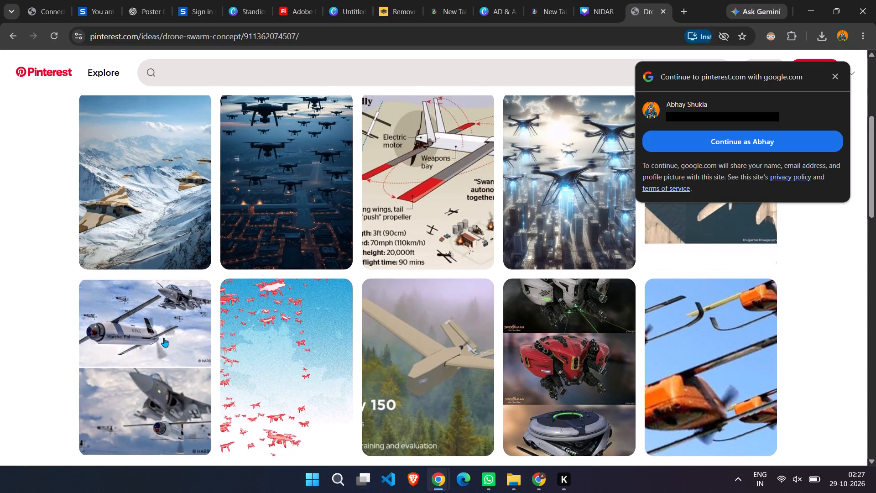
scroll(165, 334, up, 3)
scroll(296, 262, up, 4)
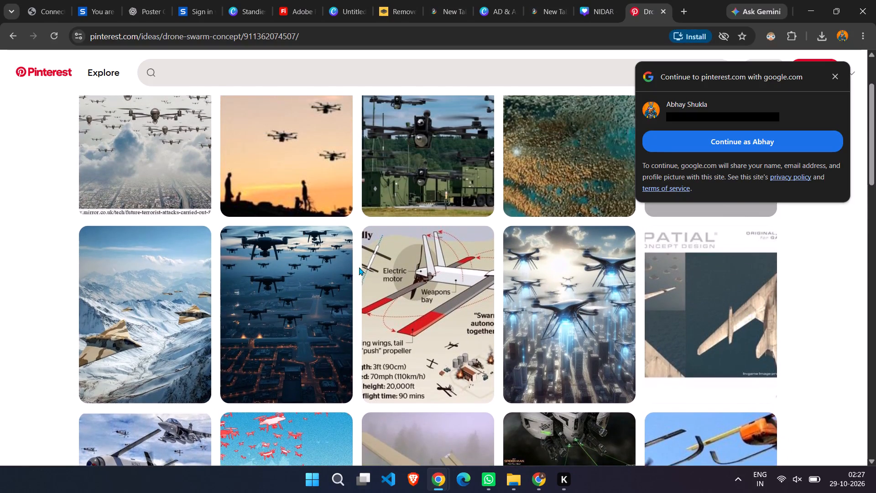
scroll(359, 267, up, 4)
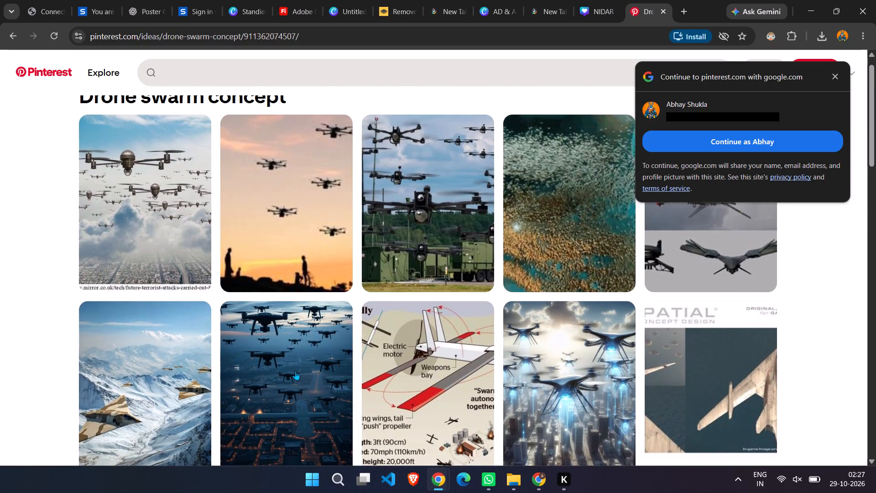
Log in to Pinterest with the Google account.
click(295, 365)
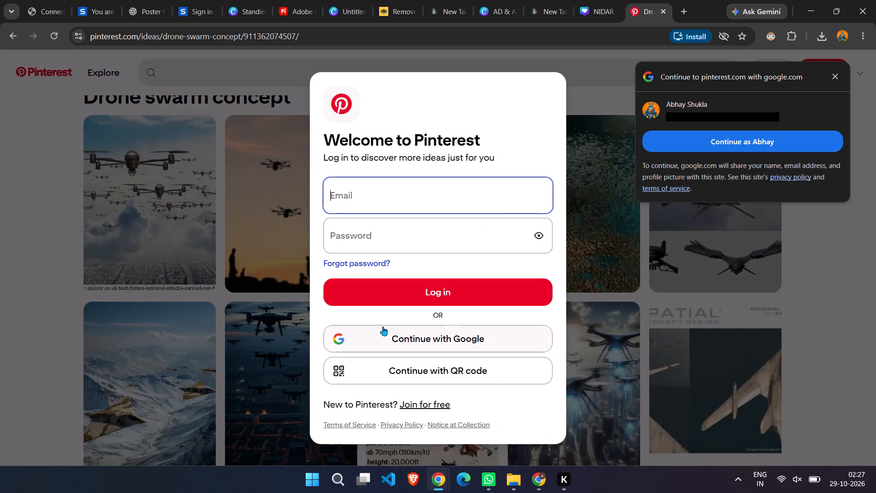
click(408, 341)
click(415, 181)
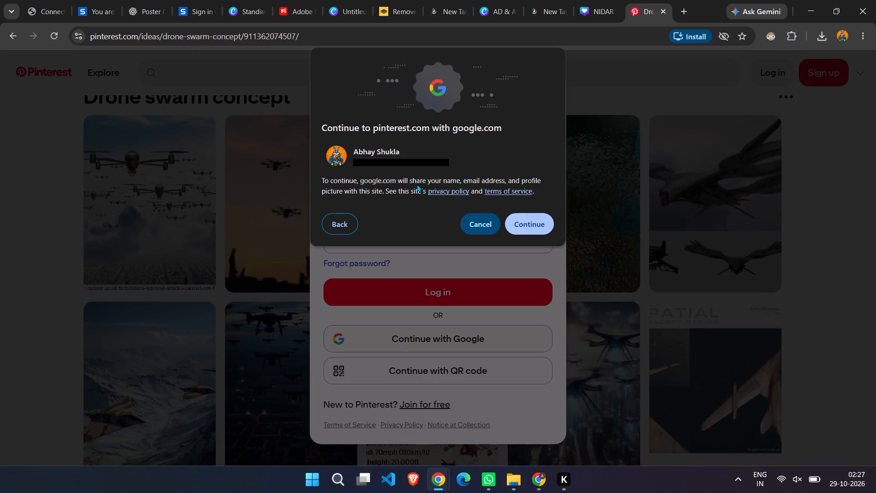
click(532, 218)
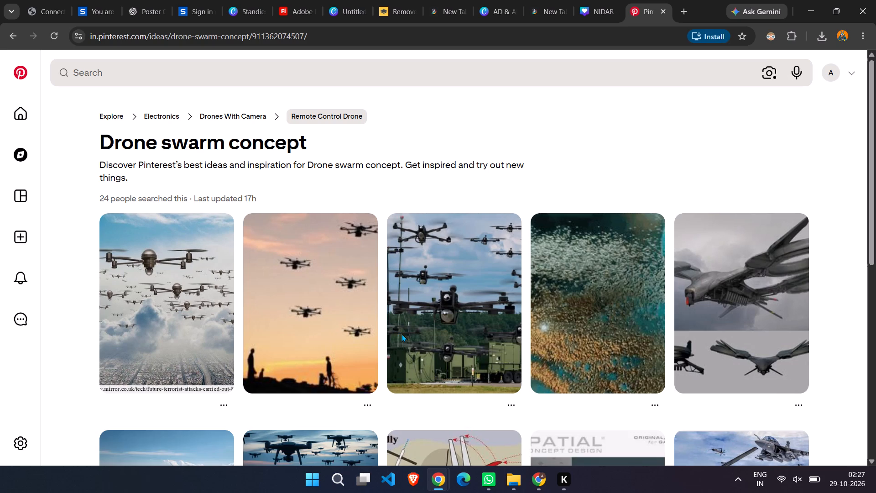
Open the pin of a drone swarm above a city at dusk and bring its image into the standee design.
scroll(393, 329, down, 5)
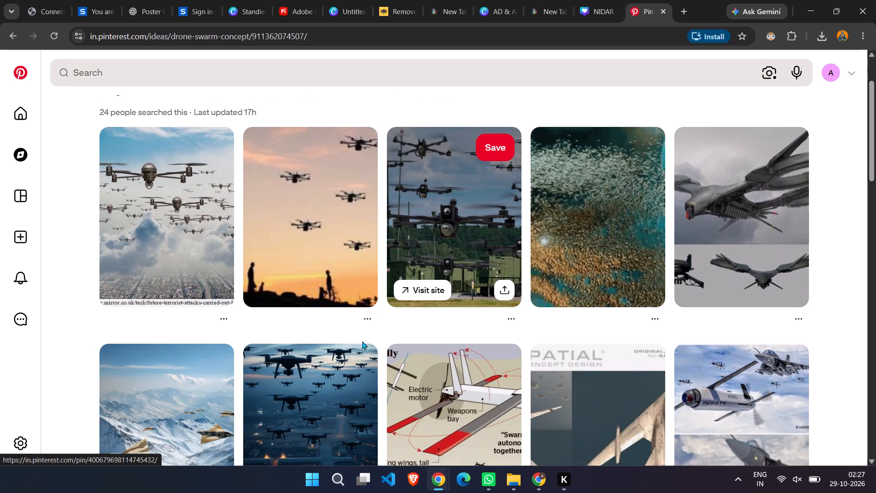
click(308, 388)
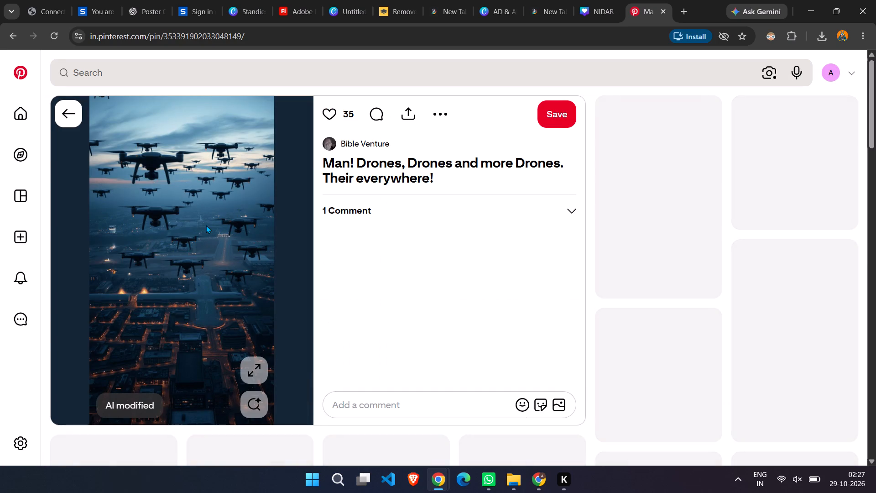
right_click(202, 226)
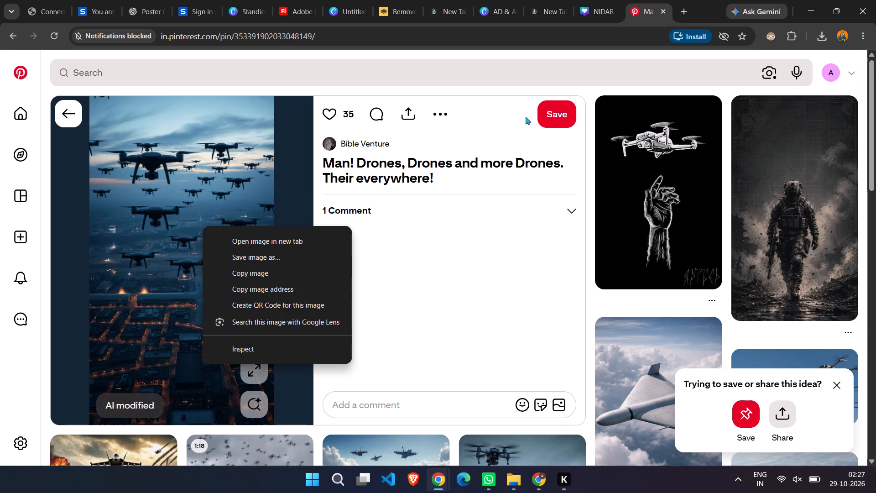
click(560, 107)
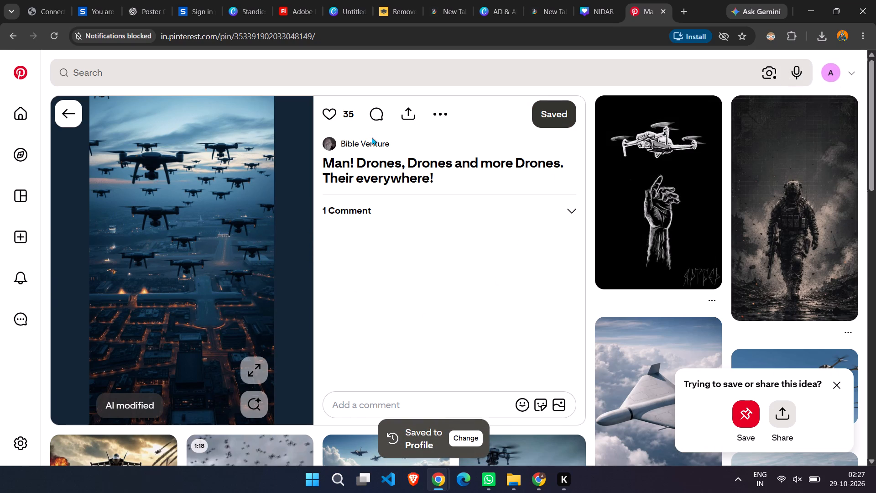
Download the image of the drone swarm above the city from the open Pinterest pin.
click(433, 112)
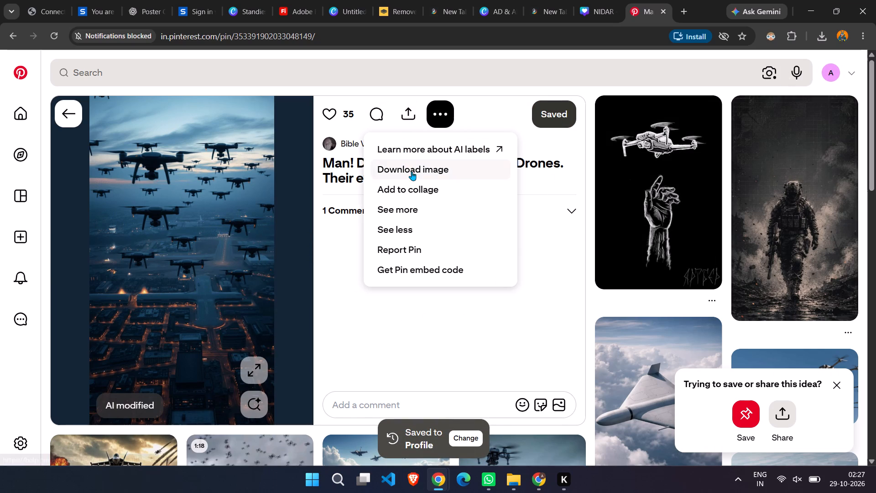
click(412, 170)
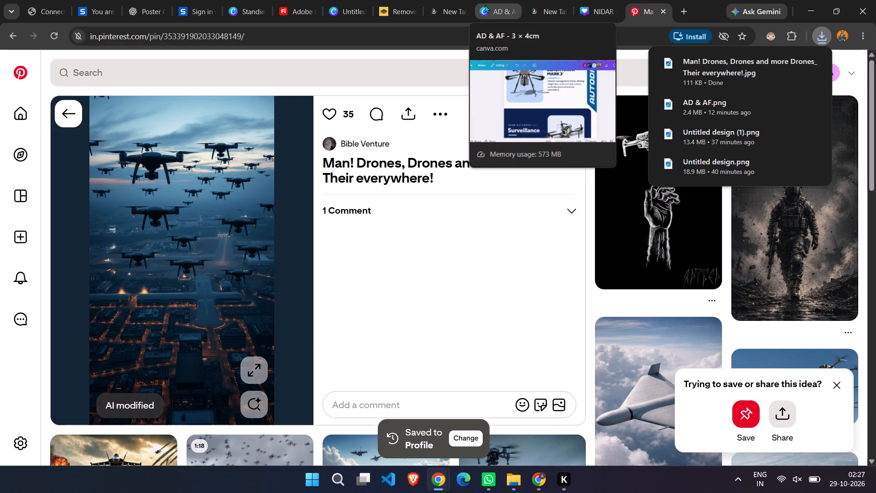
Switch to the Canva standee design and upload the downloaded image "Man! Drones, Drones and more Drones_ Their everywhere!".
click(594, 4)
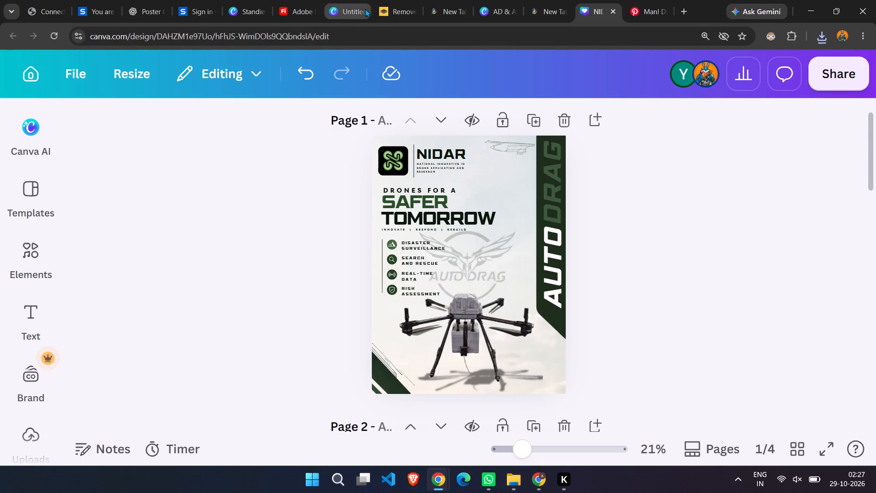
click(340, 4)
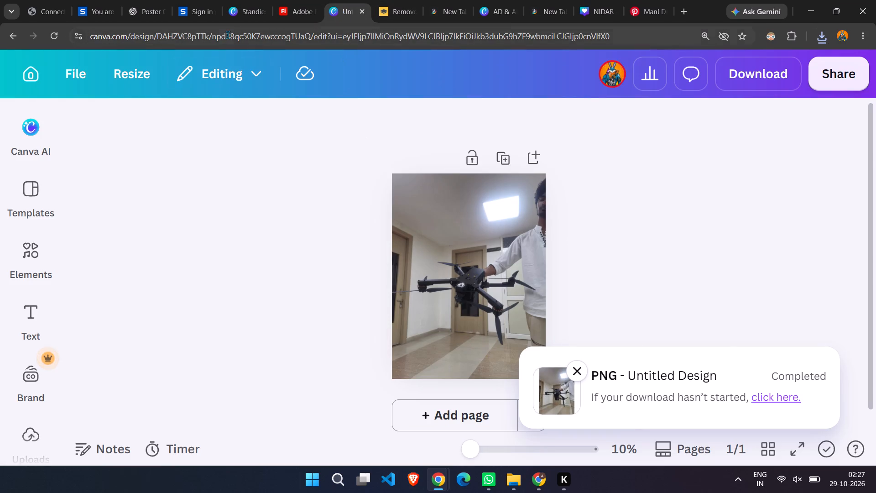
click(241, 3)
scroll(318, 220, up, 1)
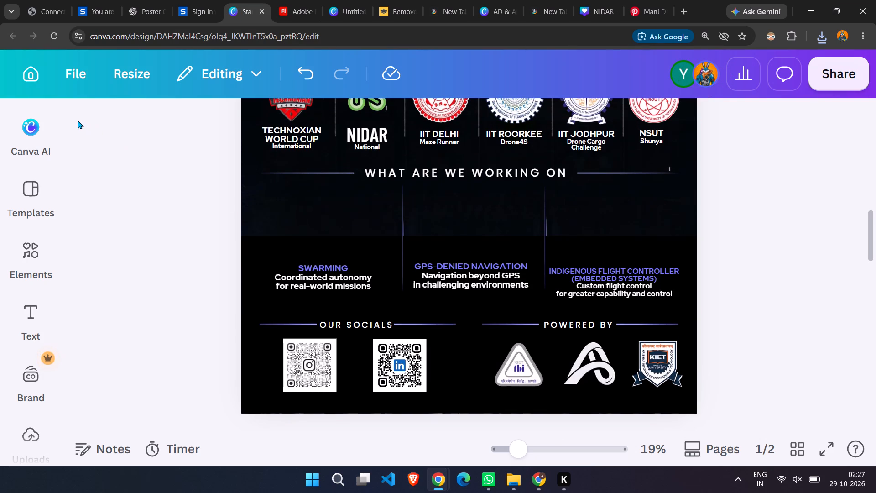
scroll(31, 351, down, 4)
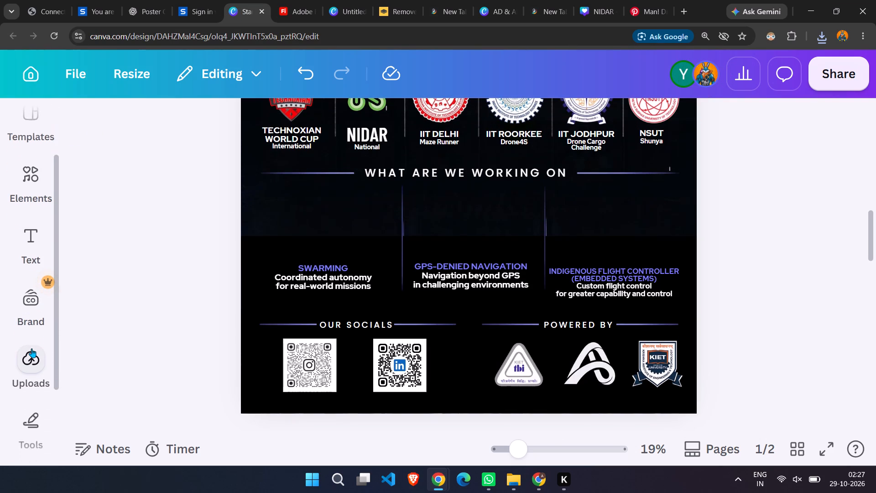
scroll(31, 348, down, 2)
click(33, 333)
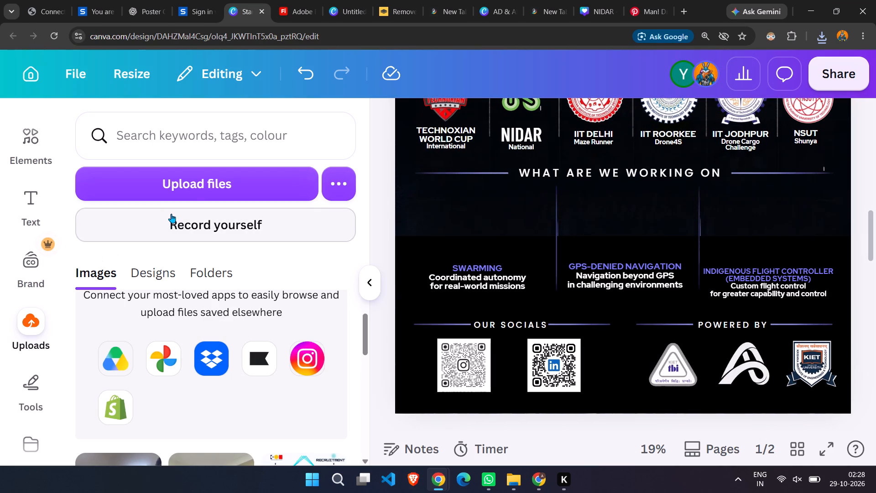
click(197, 186)
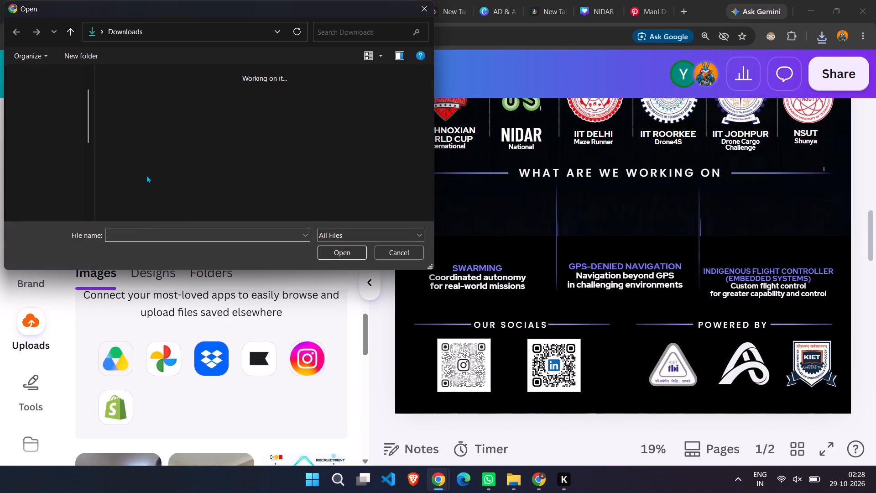
click(158, 82)
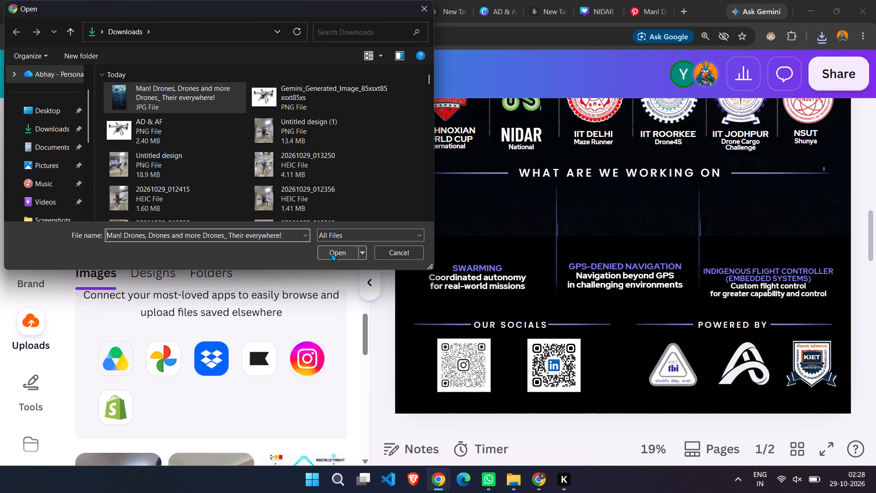
click(332, 251)
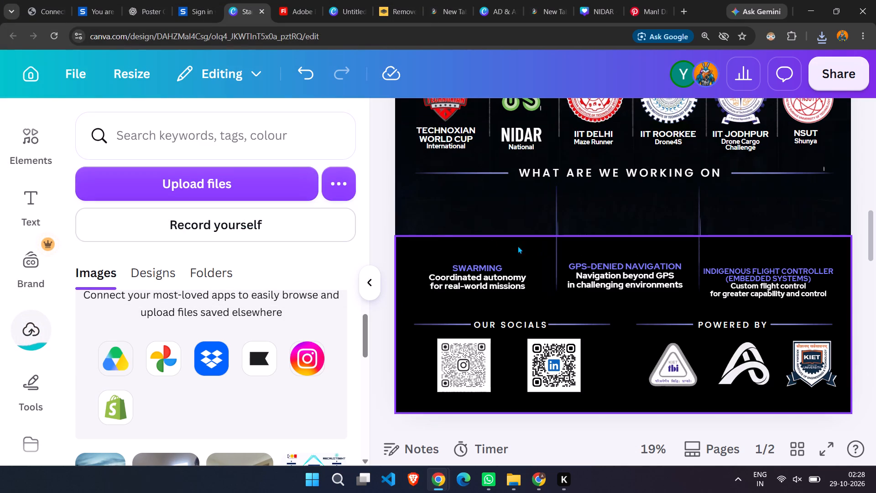
Add the uploaded drone swarm image to page 1 of the standee design.
scroll(534, 250, up, 2)
scroll(182, 352, down, 4)
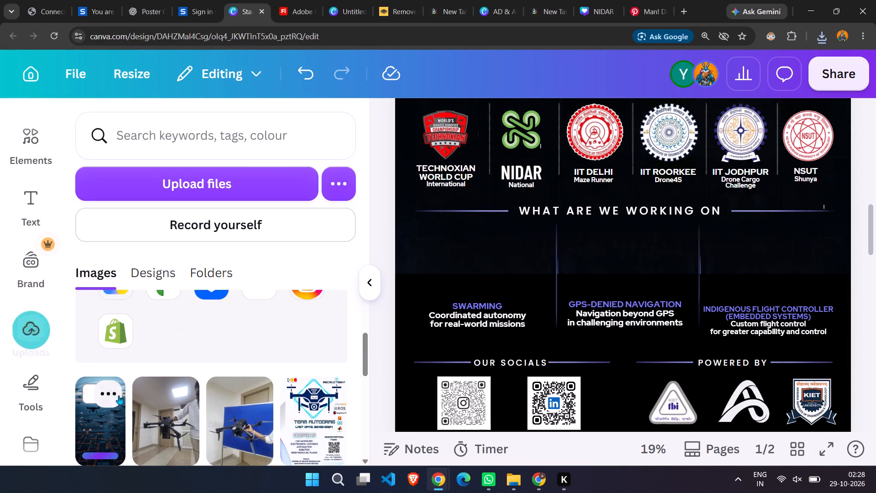
click(89, 426)
scroll(727, 245, up, 3)
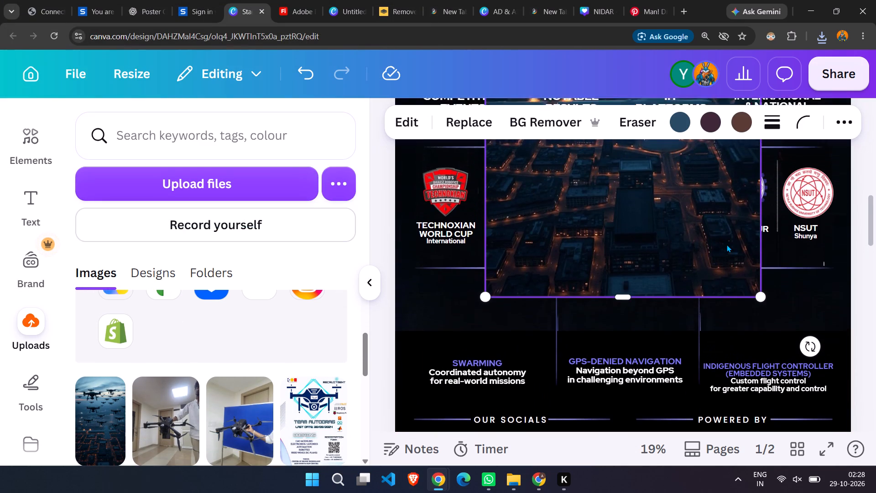
scroll(727, 244, up, 4)
scroll(611, 241, up, 4)
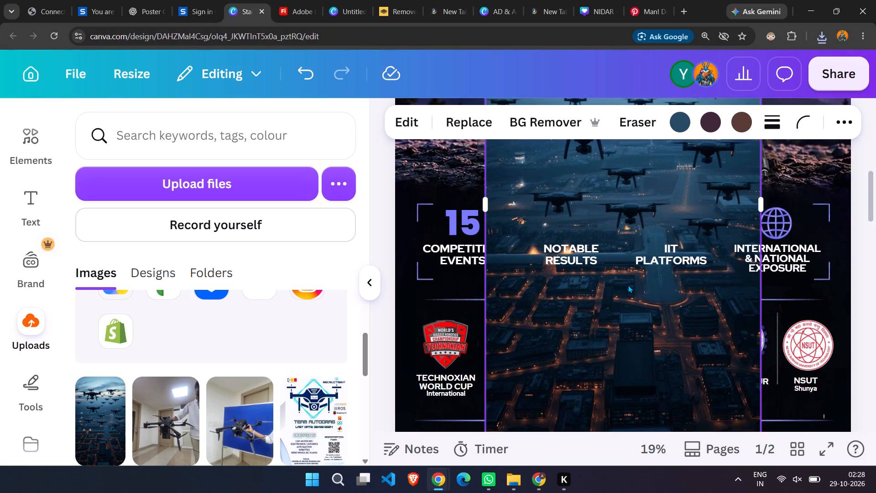
scroll(628, 285, down, 2)
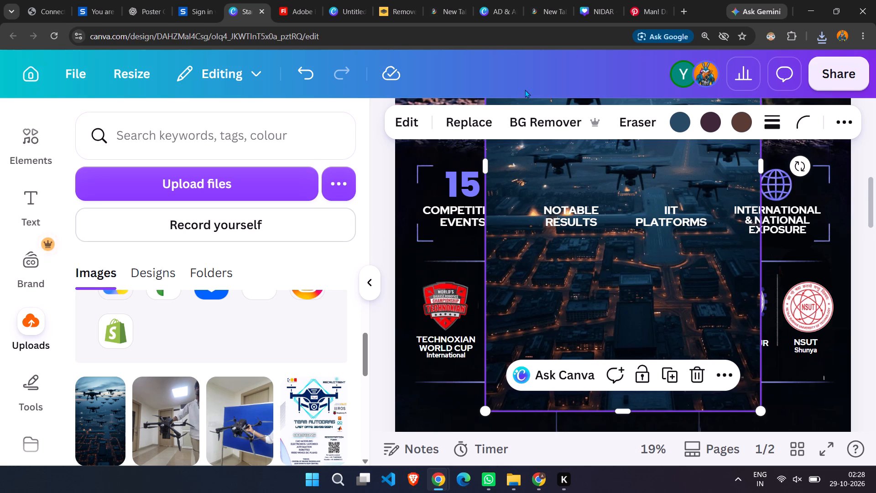
Crop the drone swarm image to a small landscape rectangle about 7 units high, trimming its bottom, top and one side around the drones.
click(408, 121)
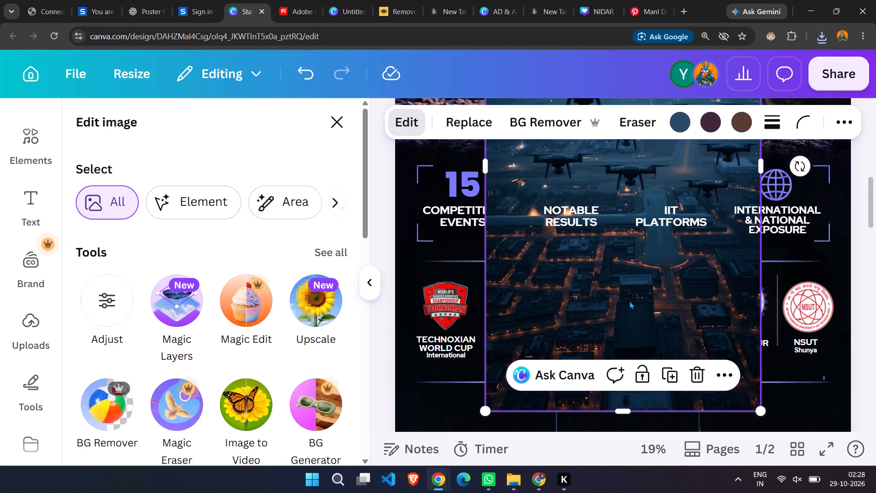
ctrl+scroll(627, 282, up, 3)
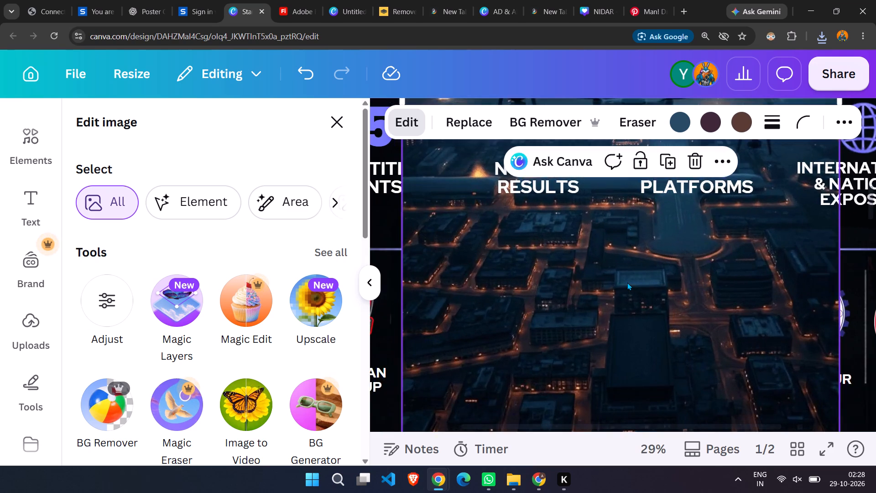
ctrl+scroll(627, 282, down, 14)
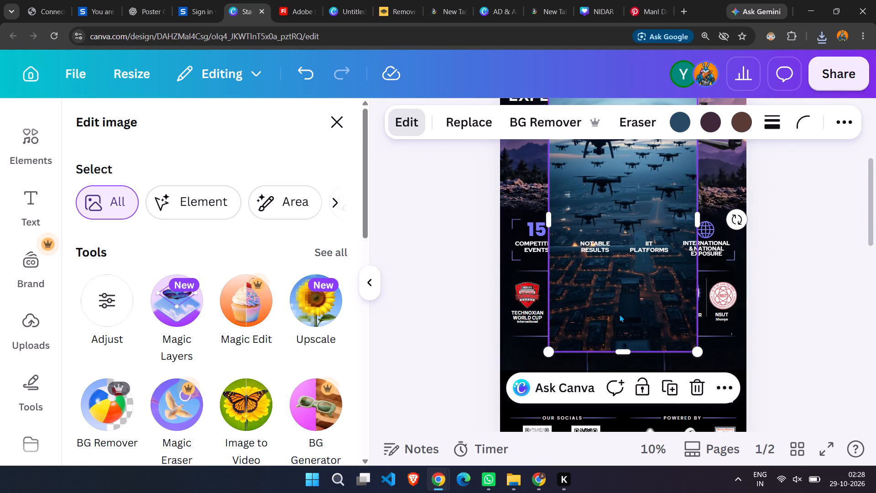
drag(619, 349, 697, 89)
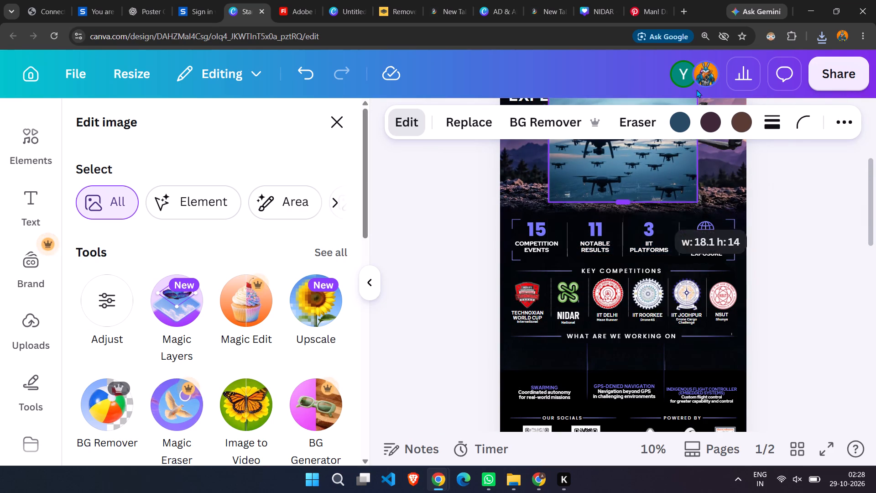
drag(697, 89, 687, 186)
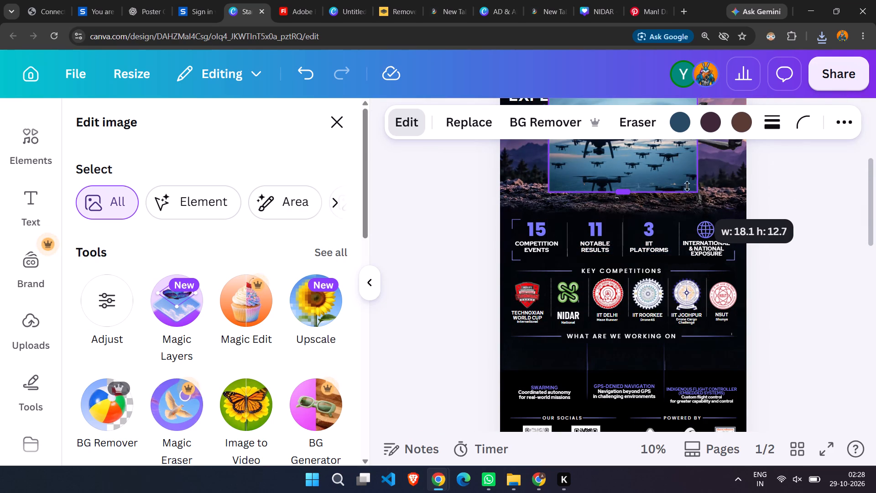
drag(687, 186, 687, 163)
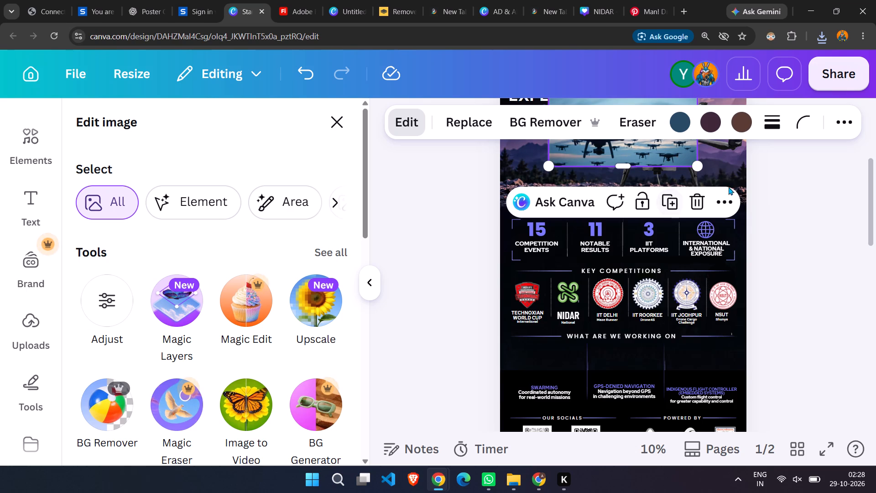
scroll(768, 229, up, 7)
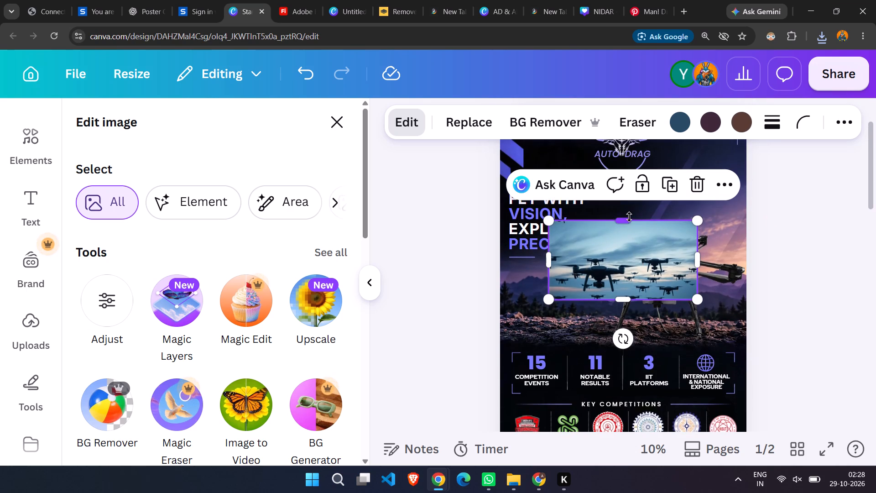
drag(629, 215, 629, 237)
drag(698, 267, 674, 269)
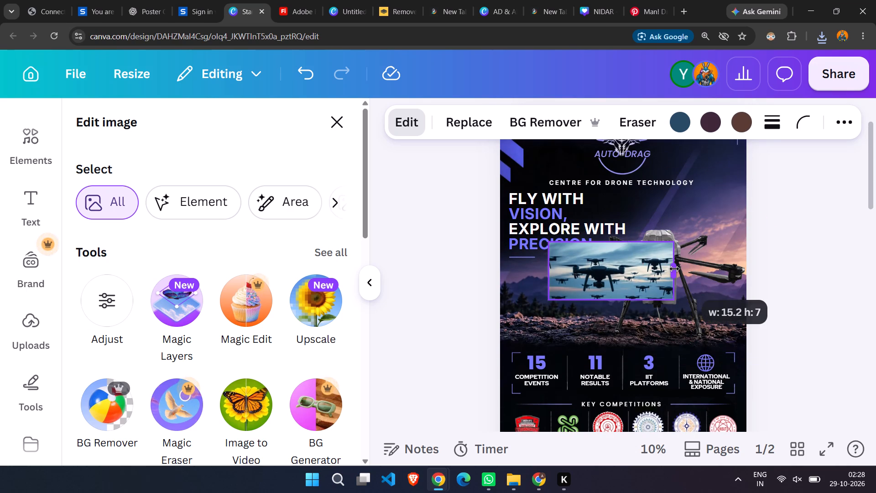
drag(674, 269, 642, 275)
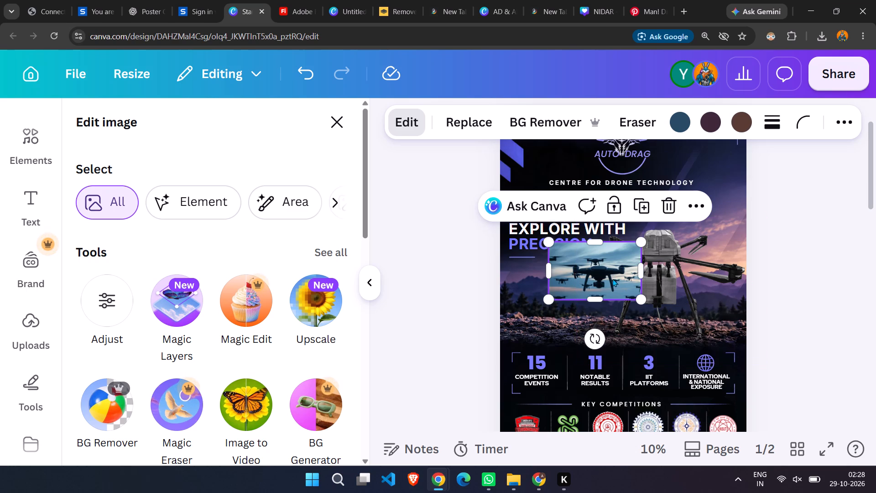
Shrink the drone swarm image proportionally to roughly the width of the Swarming column.
scroll(759, 254, down, 4)
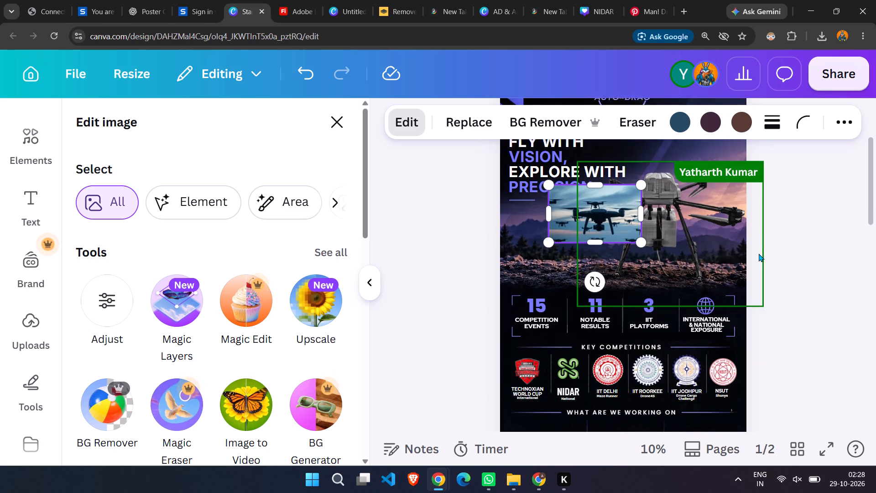
scroll(759, 253, down, 1)
scroll(775, 300, down, 3)
scroll(769, 286, up, 6)
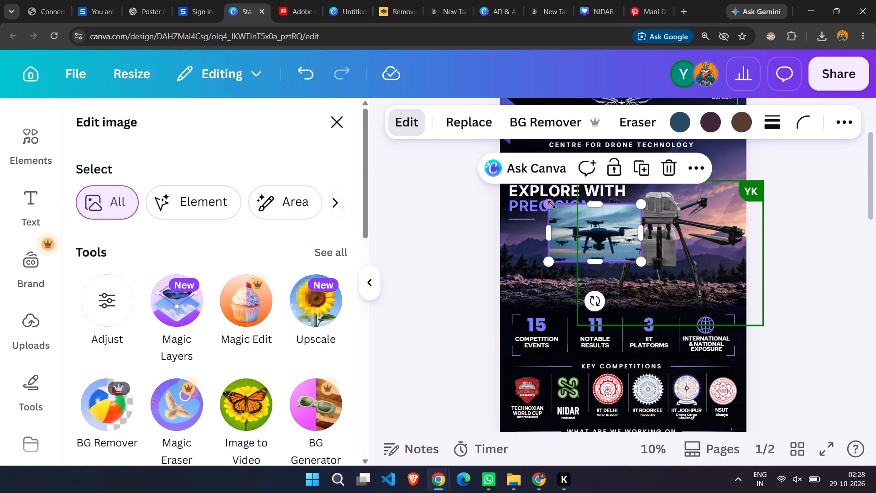
drag(550, 198, 563, 222)
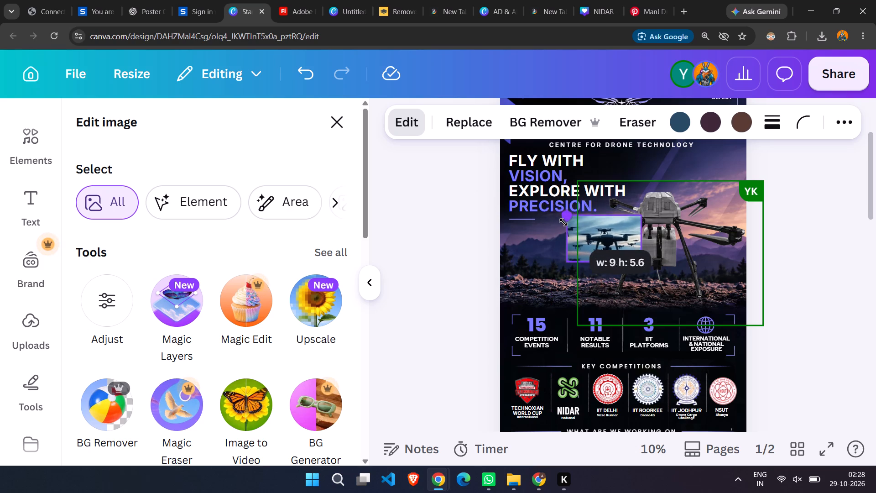
drag(563, 222, 572, 232)
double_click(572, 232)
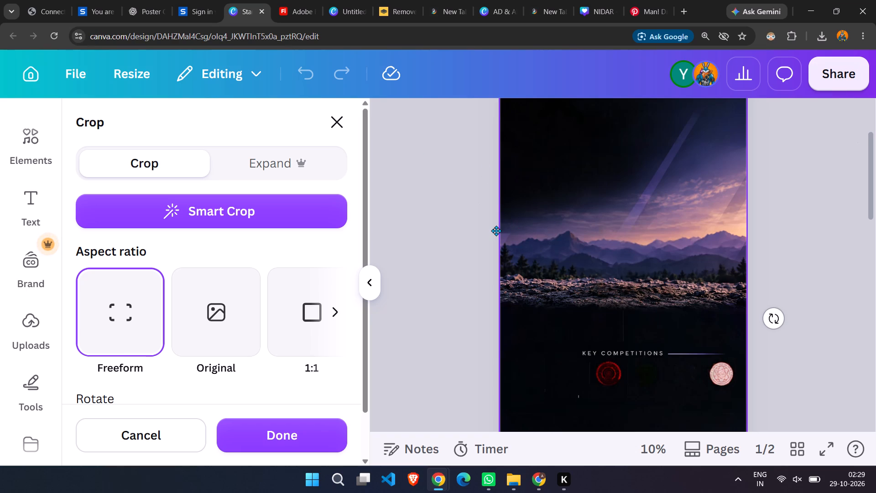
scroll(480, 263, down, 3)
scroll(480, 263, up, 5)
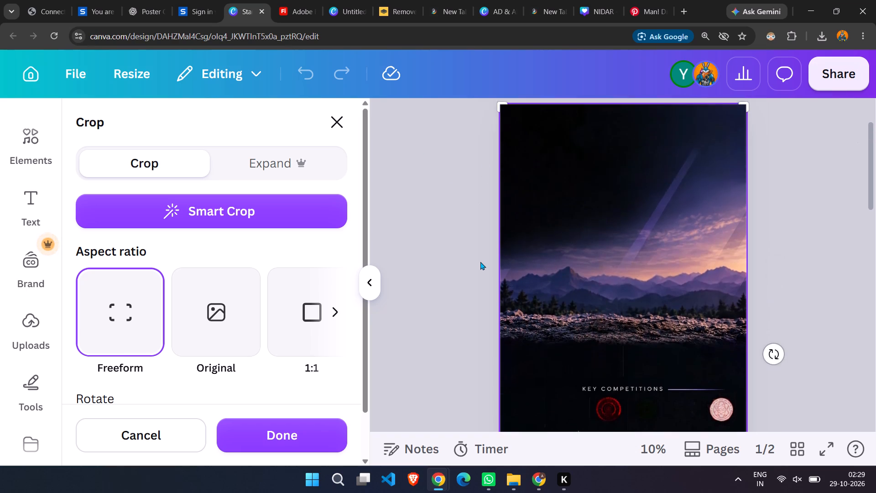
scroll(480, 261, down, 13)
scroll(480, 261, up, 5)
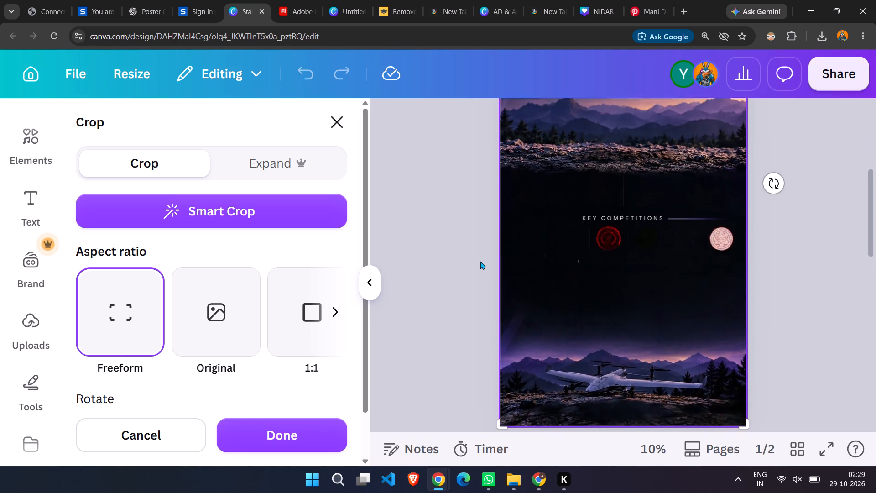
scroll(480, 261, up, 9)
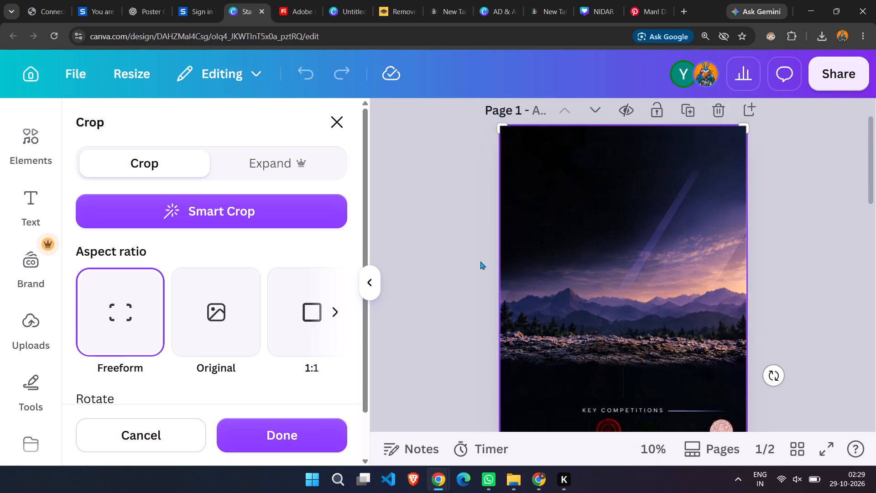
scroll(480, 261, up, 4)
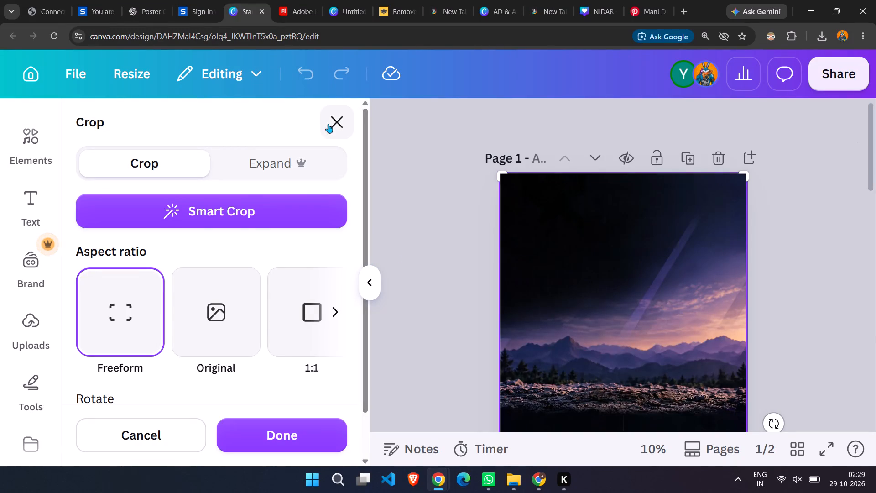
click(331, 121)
Move the drone swarm image into the "What Are We Working On" section, centred just above the Swarming caption.
scroll(479, 345, down, 3)
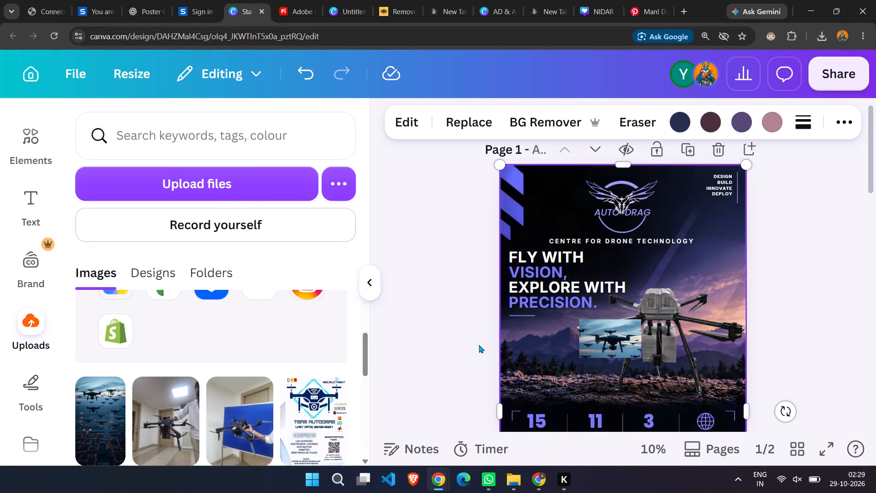
scroll(484, 336, down, 4)
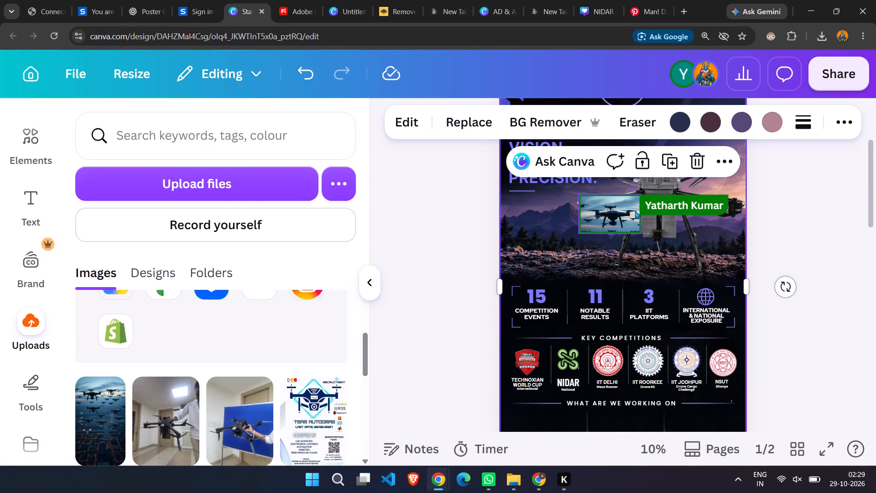
click(601, 209)
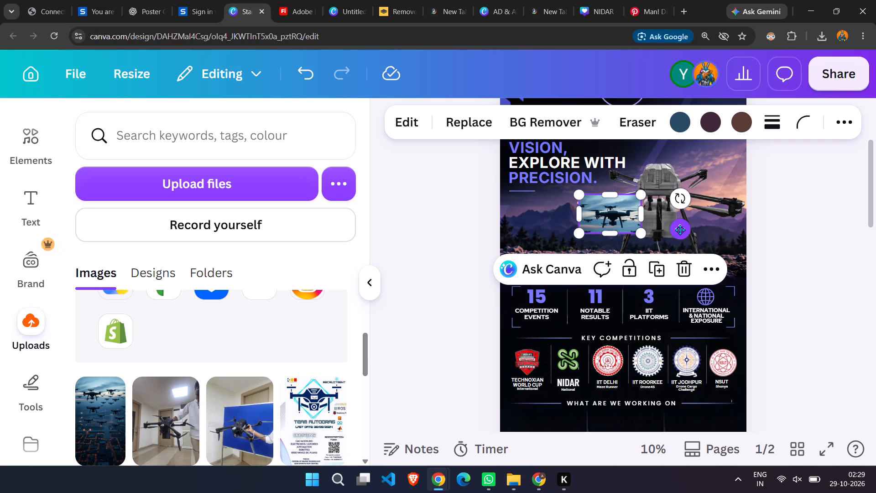
drag(680, 229, 638, 360)
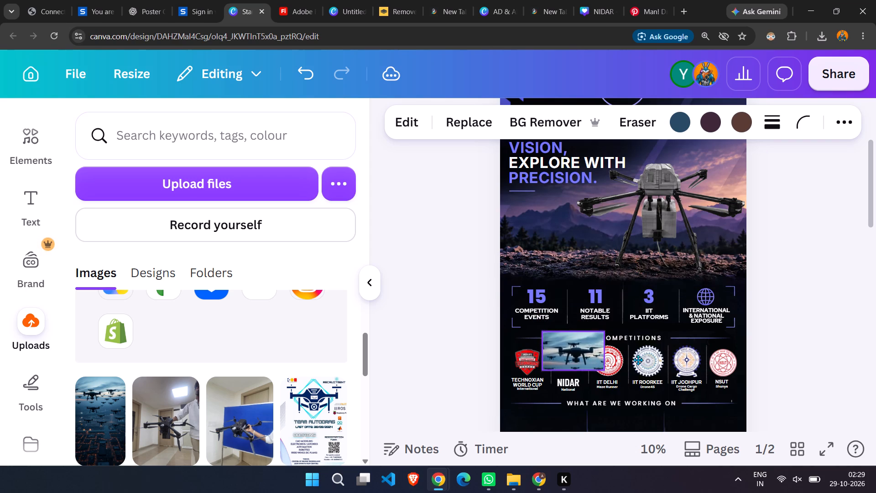
drag(638, 360, 620, 283)
scroll(610, 280, up, 2)
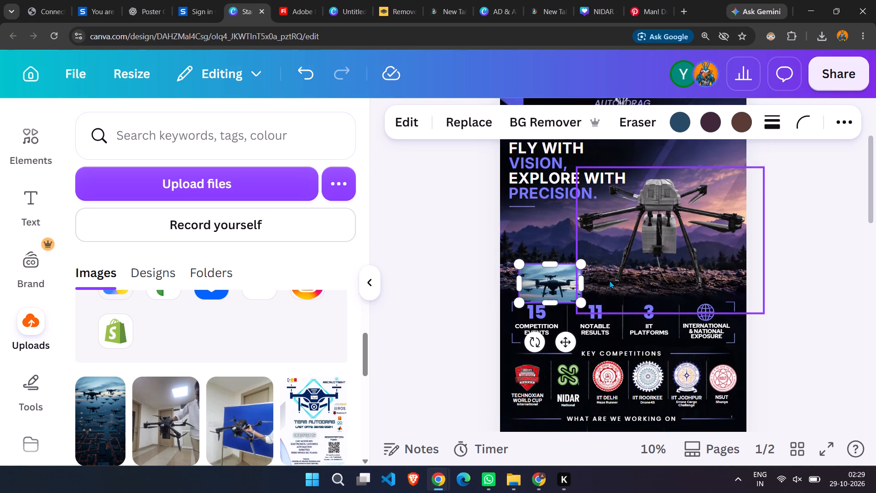
scroll(610, 280, down, 8)
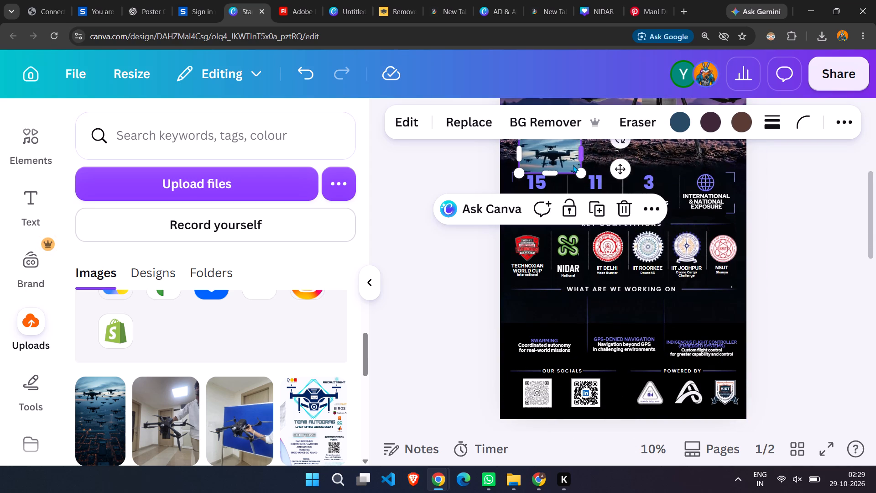
drag(623, 160, 616, 224)
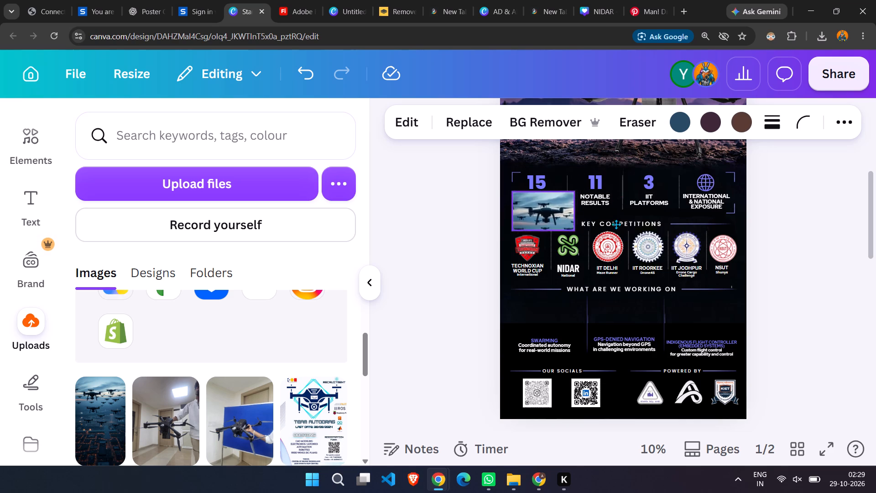
drag(616, 224, 617, 316)
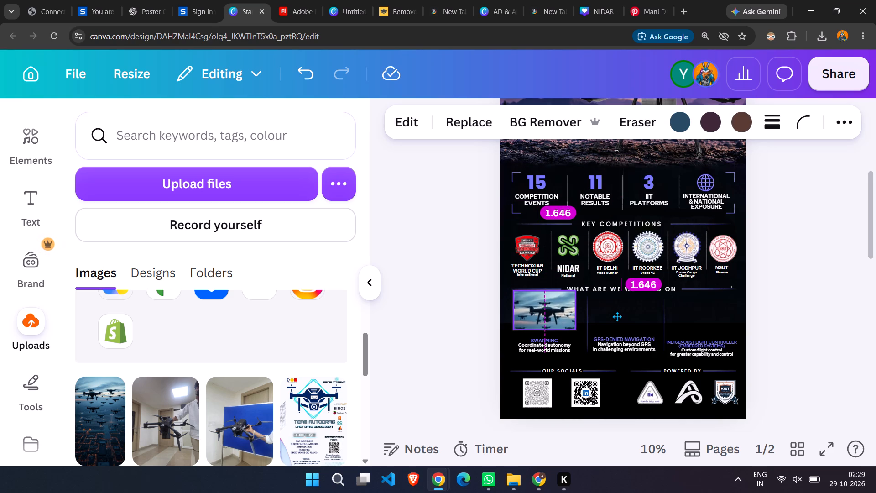
drag(617, 316, 617, 319)
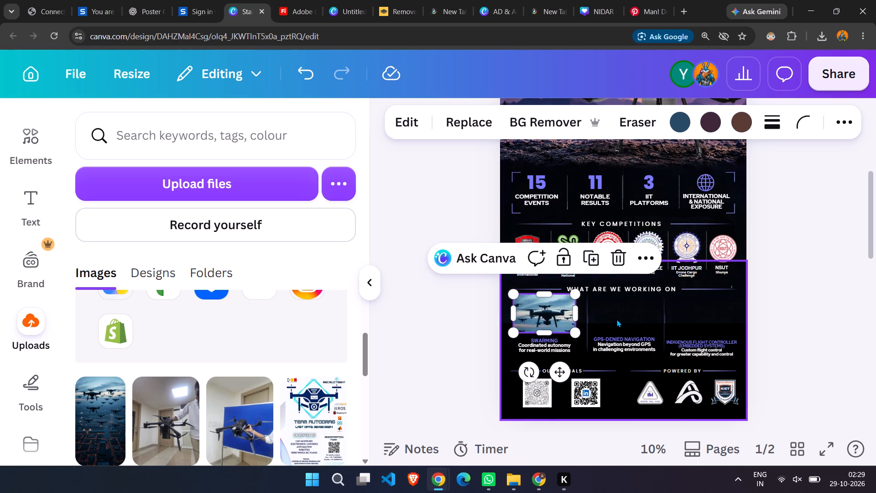
click(801, 318)
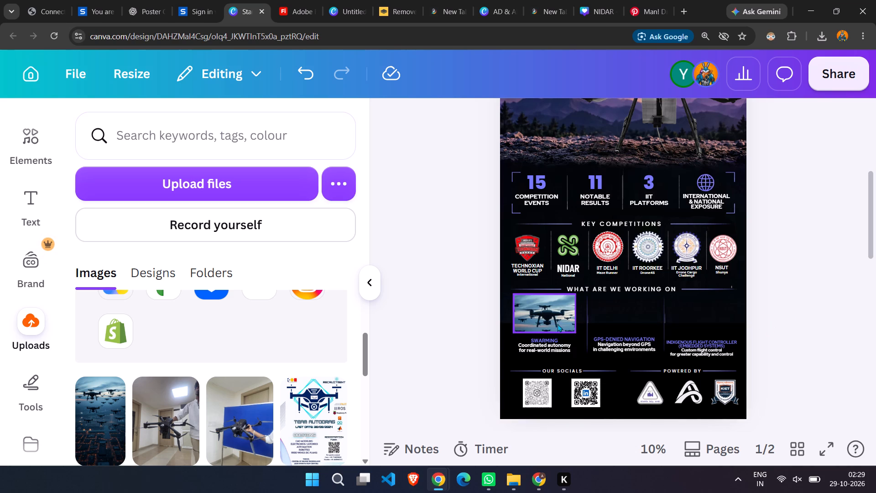
click(551, 314)
click(564, 374)
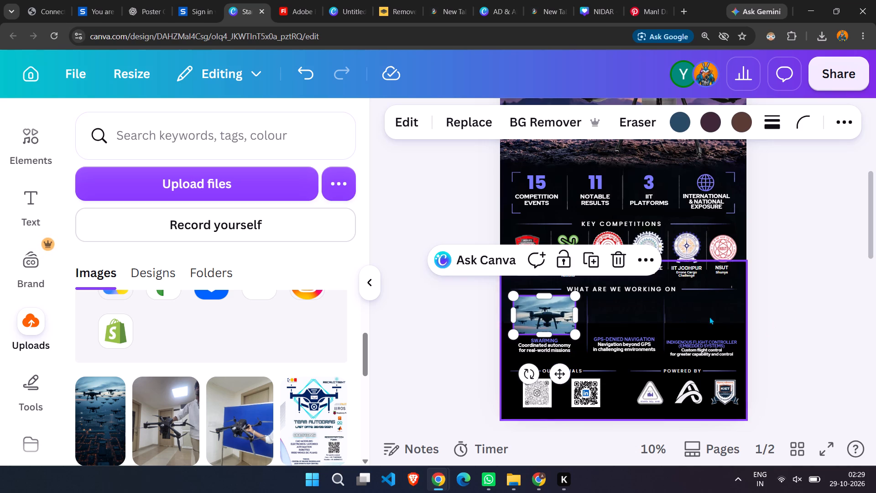
click(796, 308)
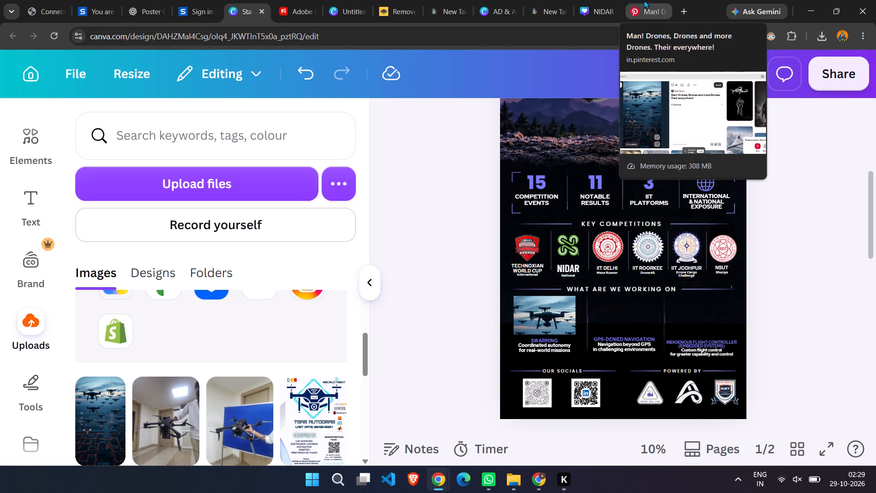
Switch to Pinterest and search for "gps navigation system".
click(658, 15)
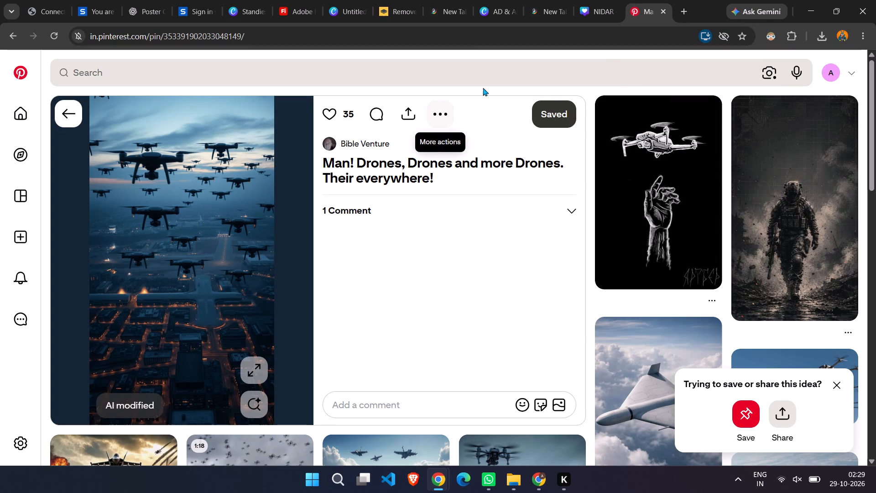
click(423, 69)
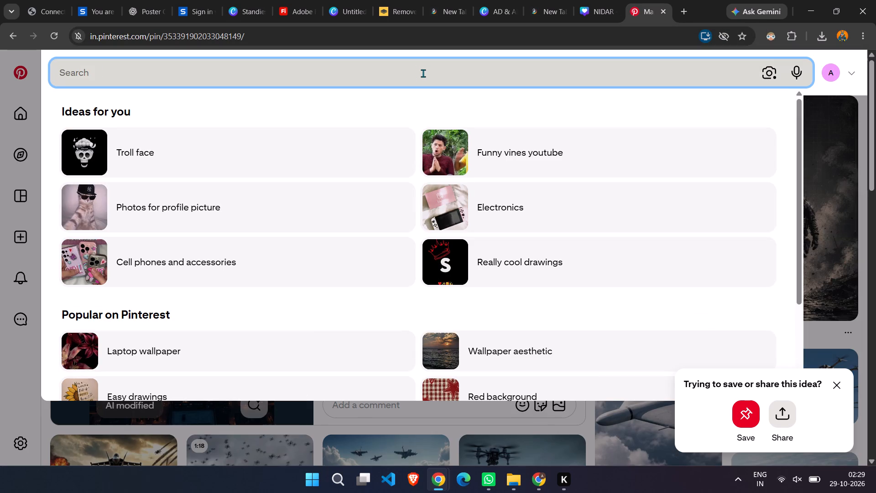
key(g)
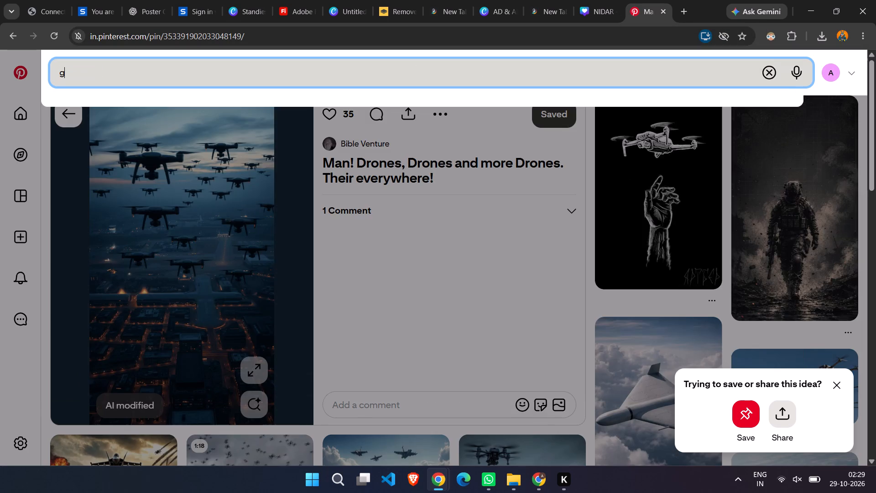
key(p)
text(s)
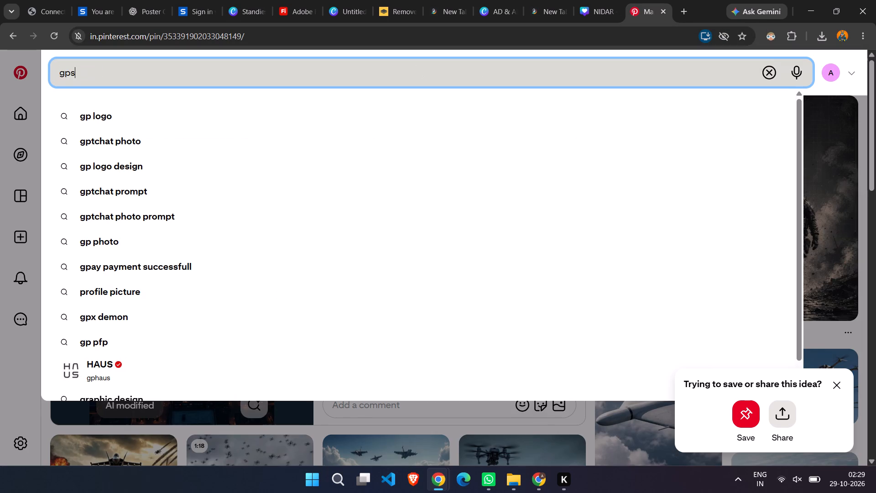
key(space)
key(space)
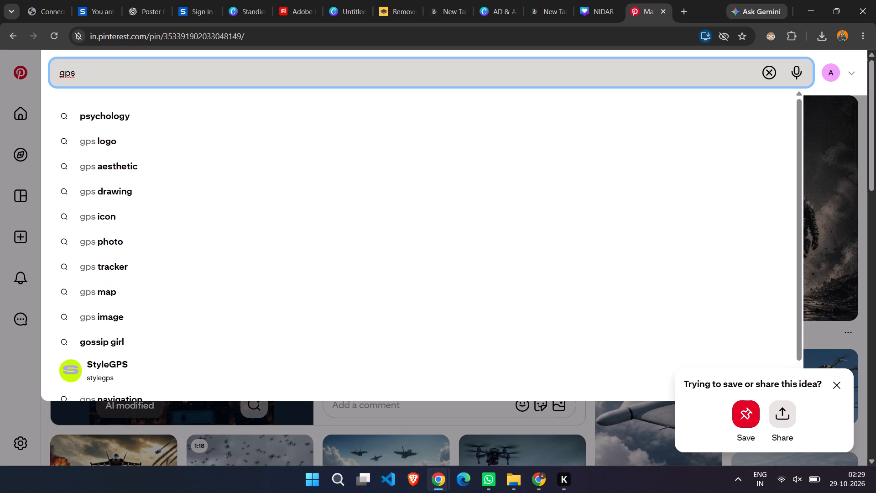
key(BackSpace)
text(navigatiom)
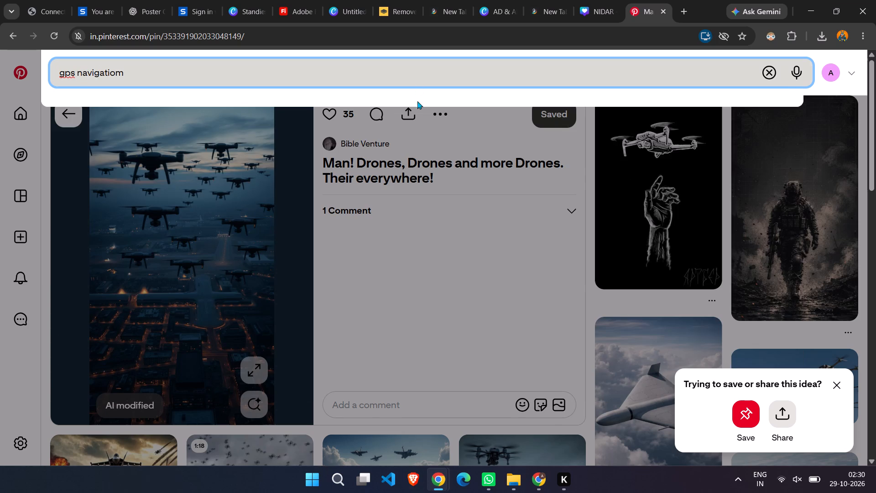
key(BackSpace)
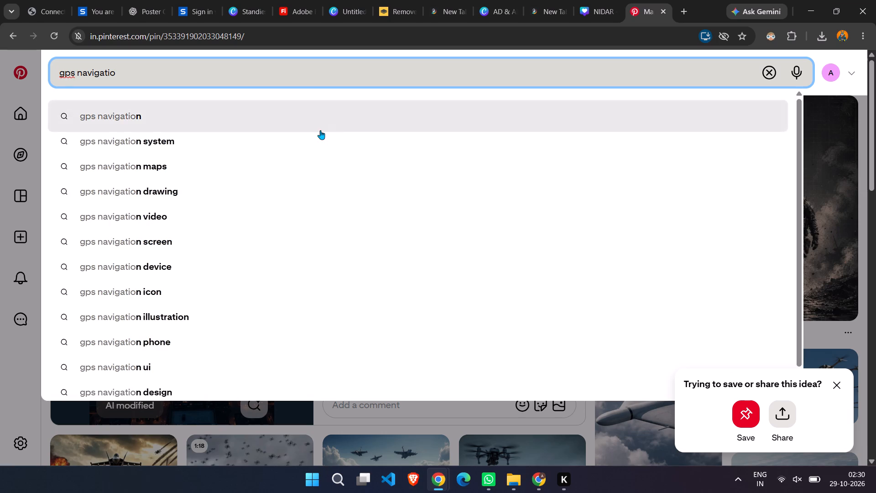
click(313, 128)
click(313, 129)
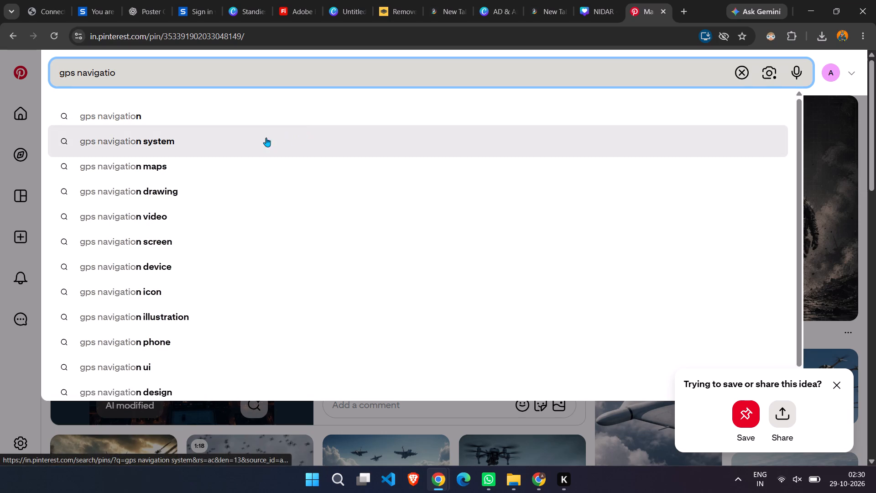
click(178, 141)
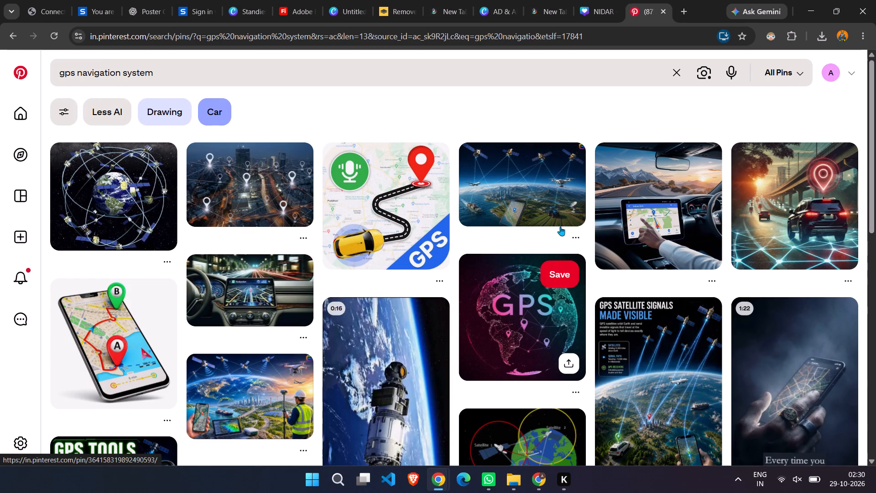
Browse the "gps navigation system" Pinterest results for an image suited to the standee's navigation column.
scroll(507, 346, down, 4)
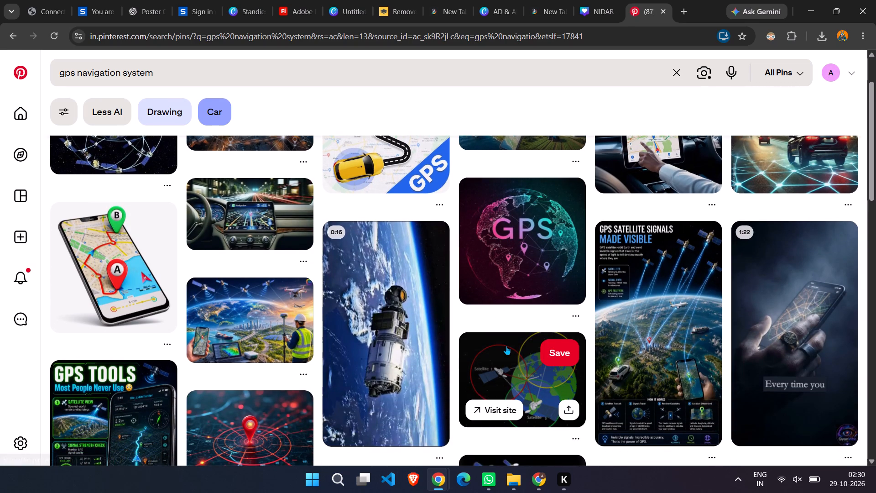
scroll(506, 345, down, 4)
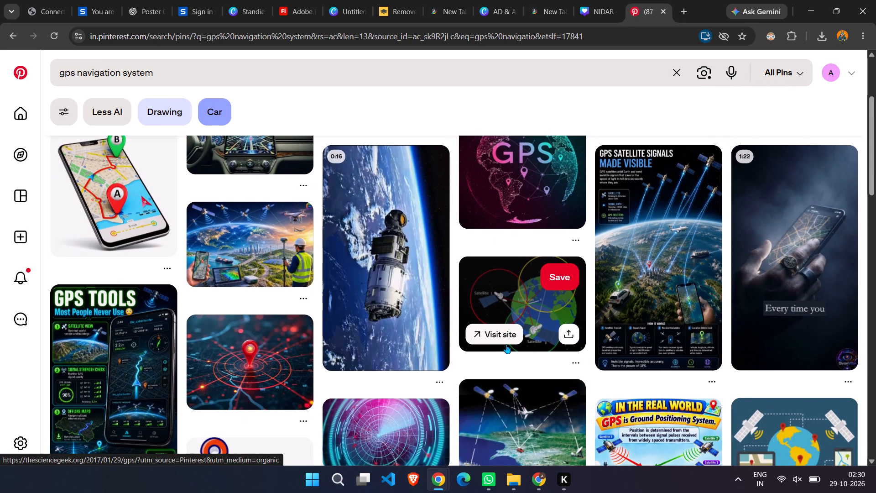
scroll(506, 344, down, 10)
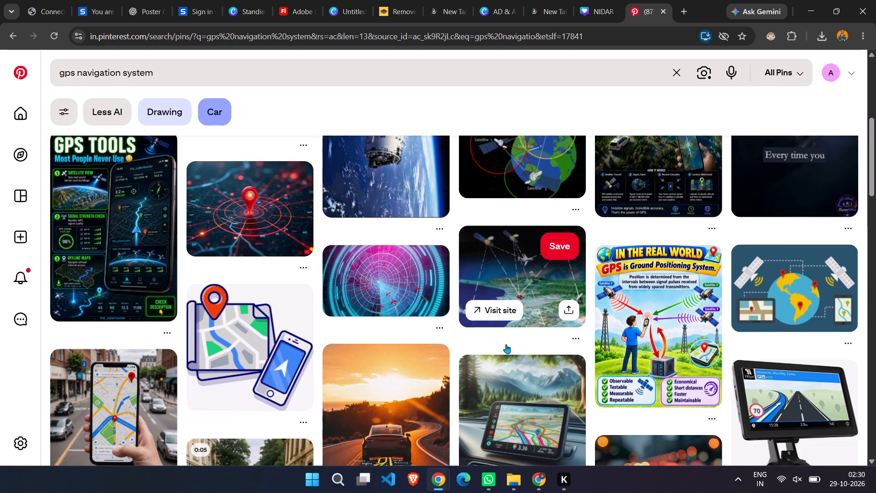
scroll(506, 344, down, 19)
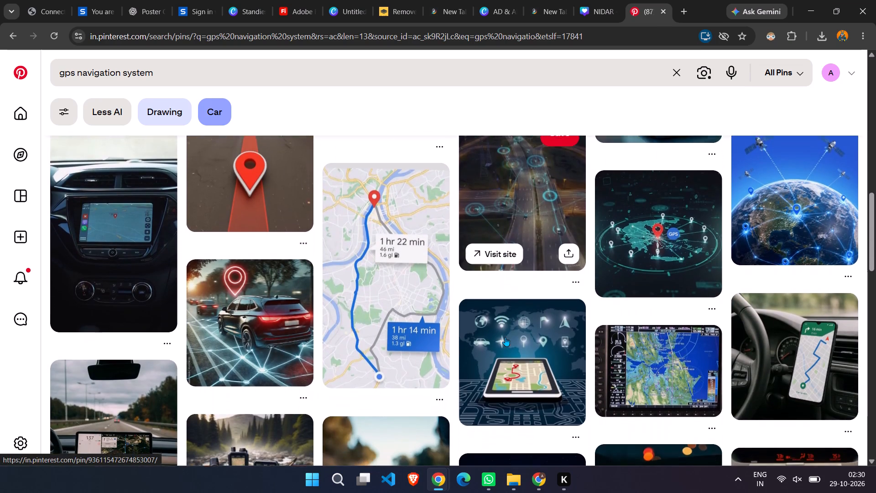
scroll(505, 335, down, 3)
scroll(591, 315, up, 4)
scroll(591, 314, down, 3)
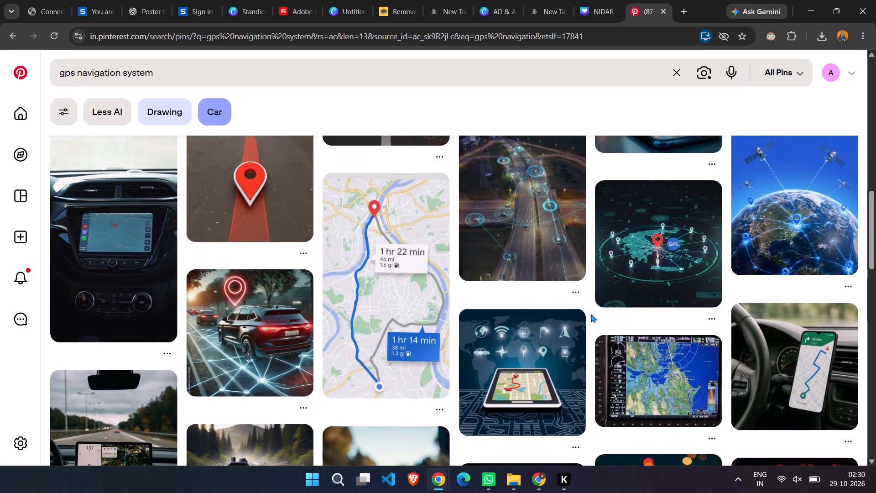
scroll(591, 314, down, 5)
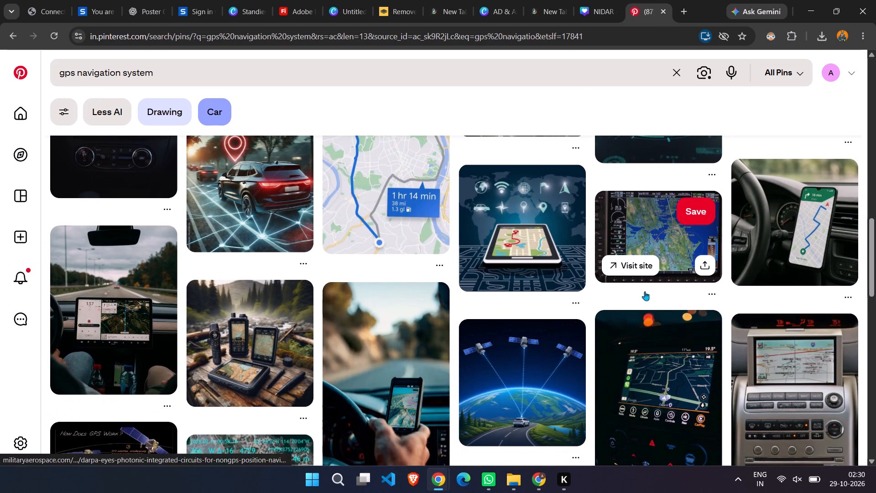
scroll(639, 349, down, 14)
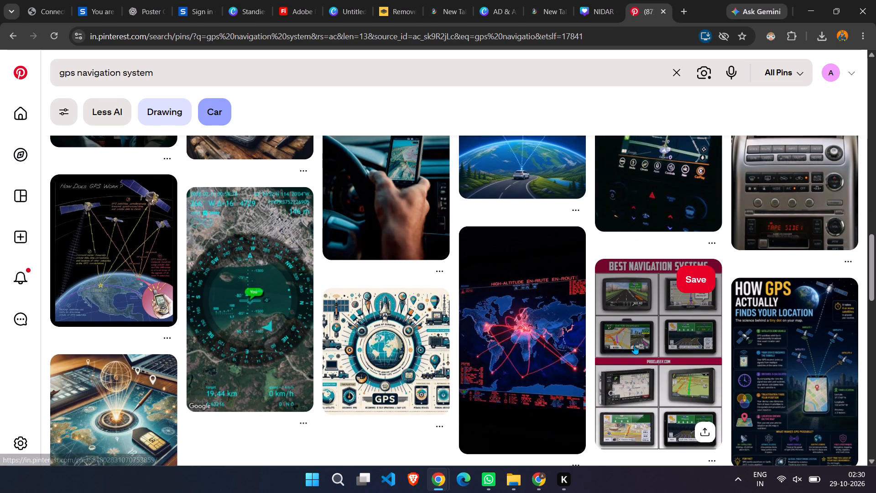
scroll(557, 319, down, 5)
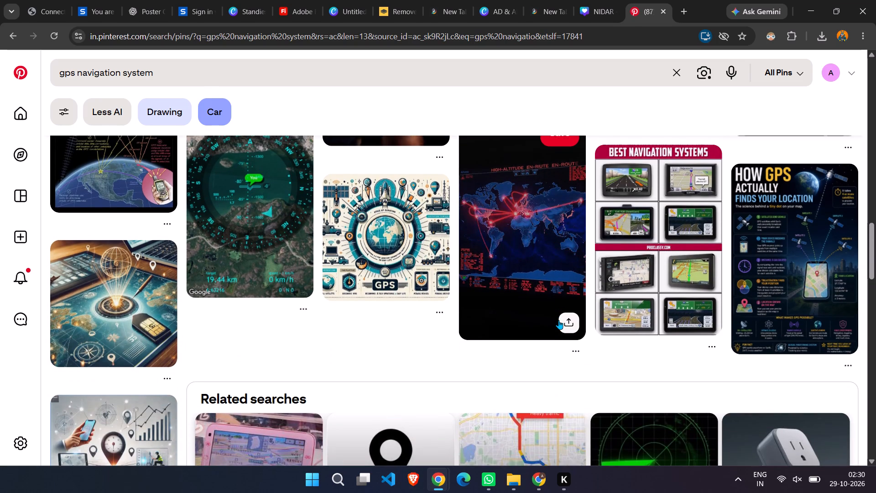
scroll(558, 320, down, 2)
scroll(558, 319, up, 3)
scroll(558, 318, down, 7)
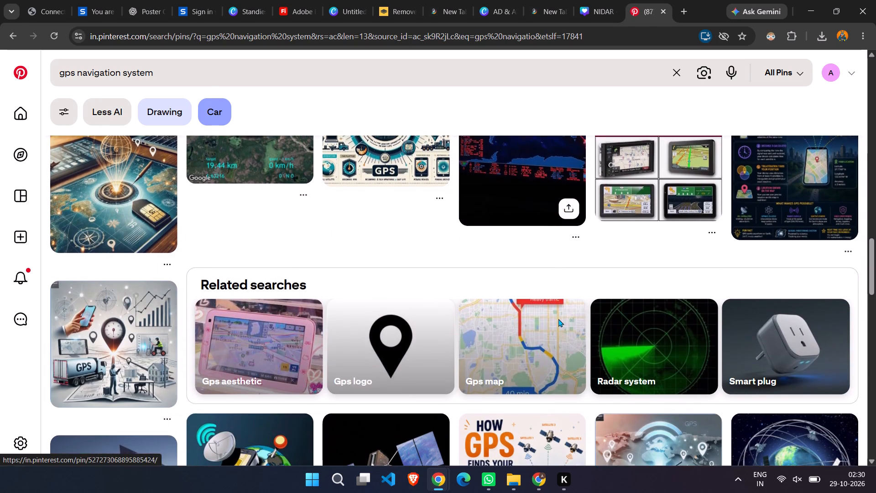
scroll(558, 319, down, 14)
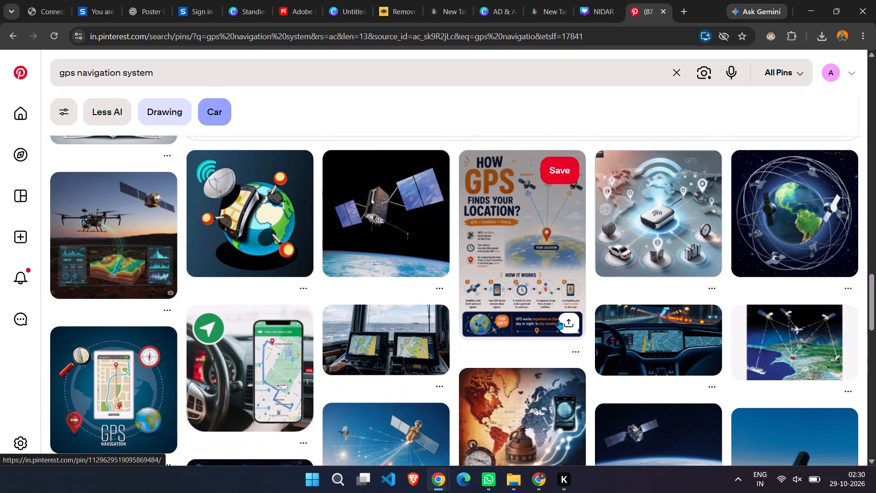
scroll(558, 320, down, 8)
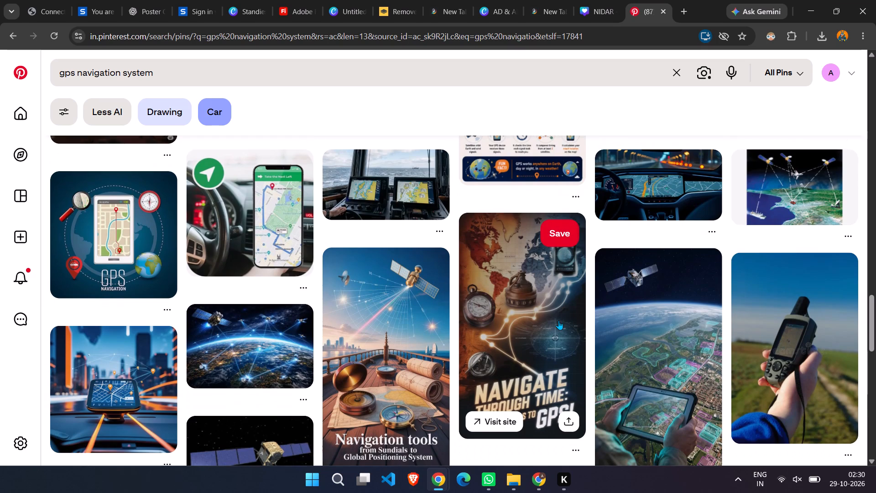
scroll(558, 320, down, 9)
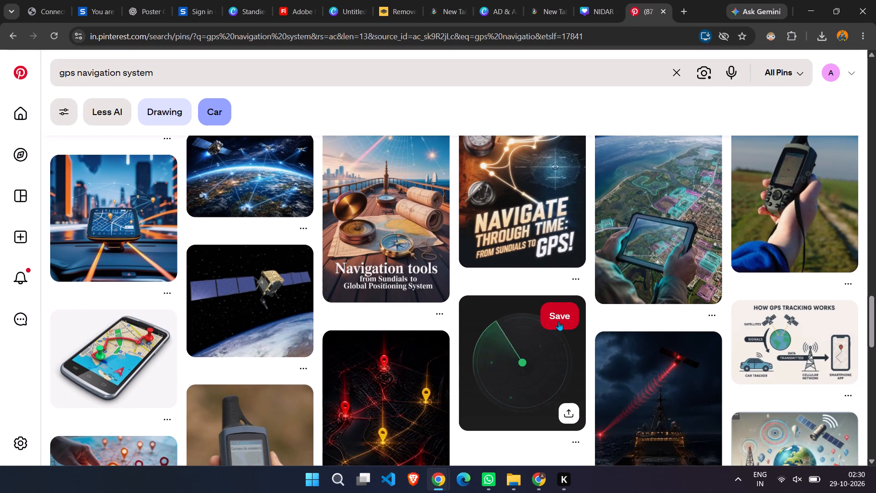
scroll(558, 321, down, 9)
scroll(558, 322, up, 3)
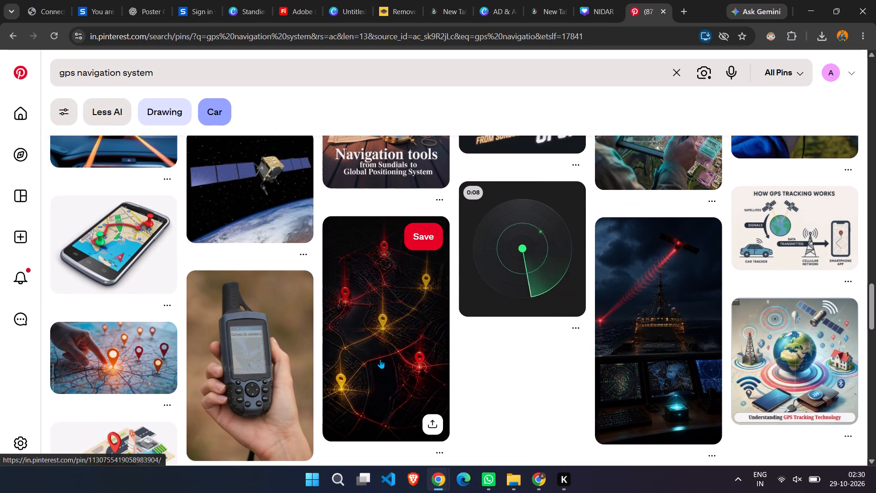
scroll(405, 337, down, 8)
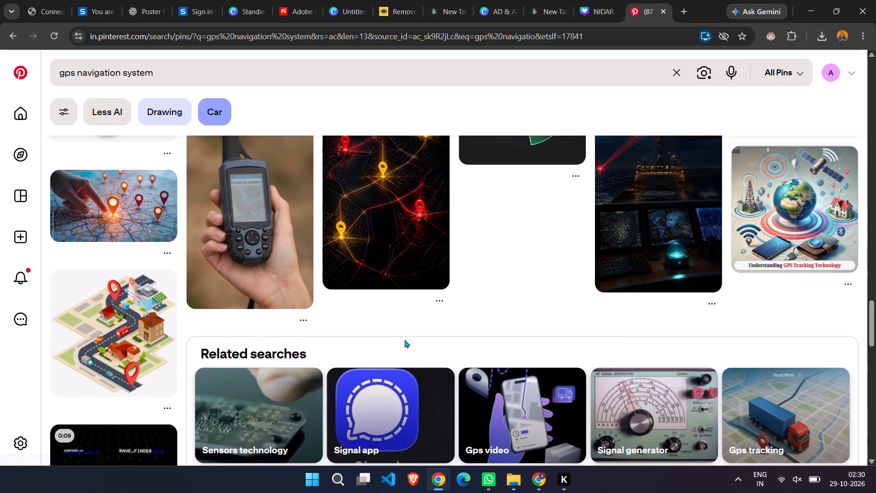
scroll(405, 340, down, 5)
scroll(405, 341, up, 19)
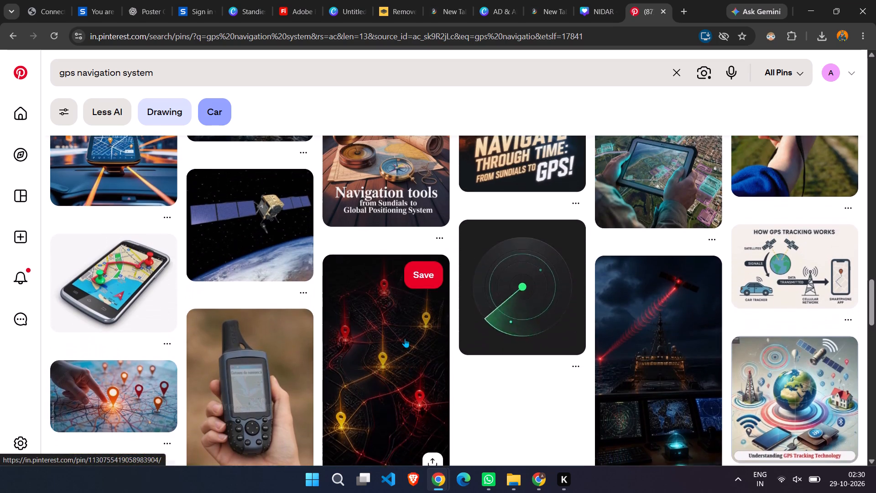
scroll(405, 338, up, 2)
scroll(405, 338, up, 20)
scroll(405, 338, up, 6)
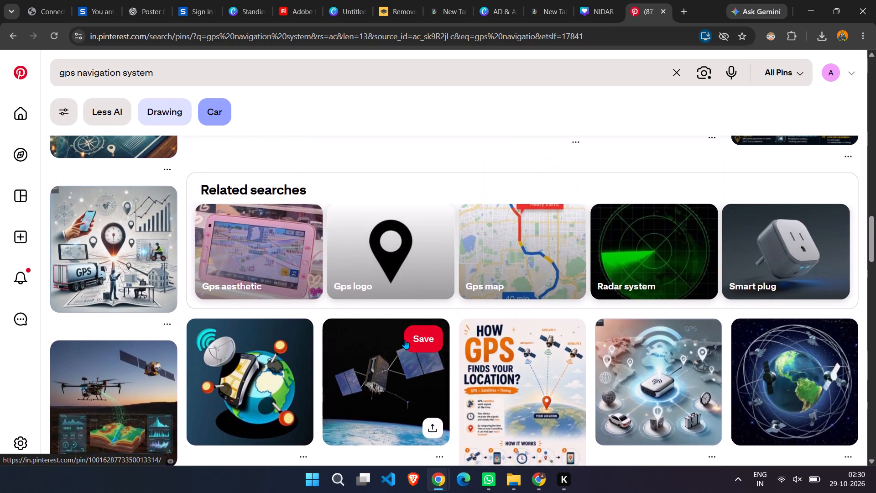
scroll(405, 340, up, 20)
scroll(405, 340, up, 12)
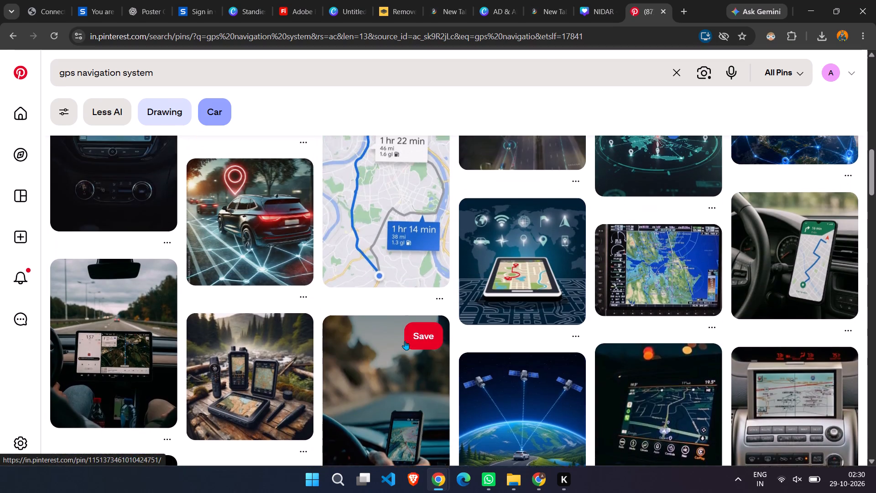
scroll(405, 341, up, 13)
scroll(405, 341, down, 4)
scroll(405, 341, up, 8)
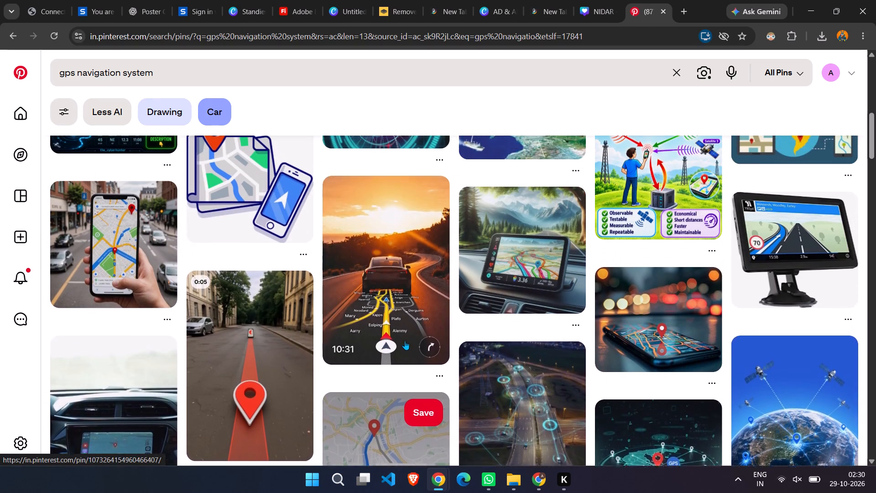
scroll(405, 341, up, 18)
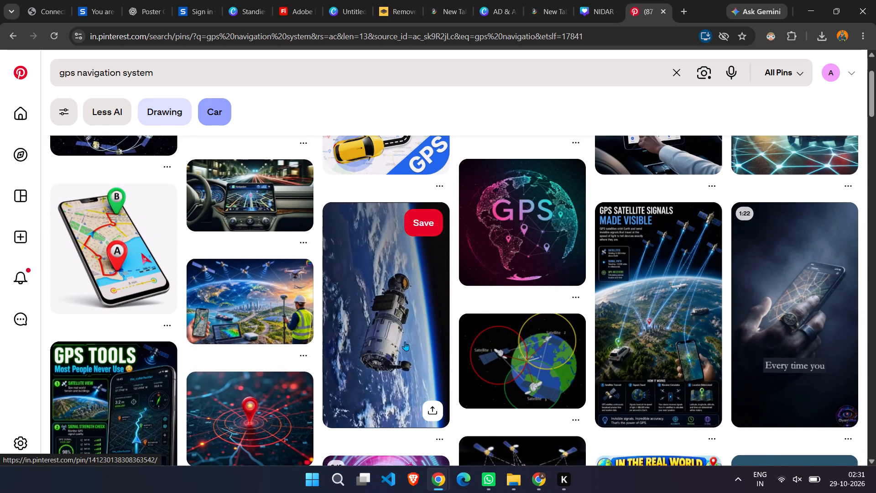
scroll(405, 341, up, 9)
scroll(409, 357, down, 2)
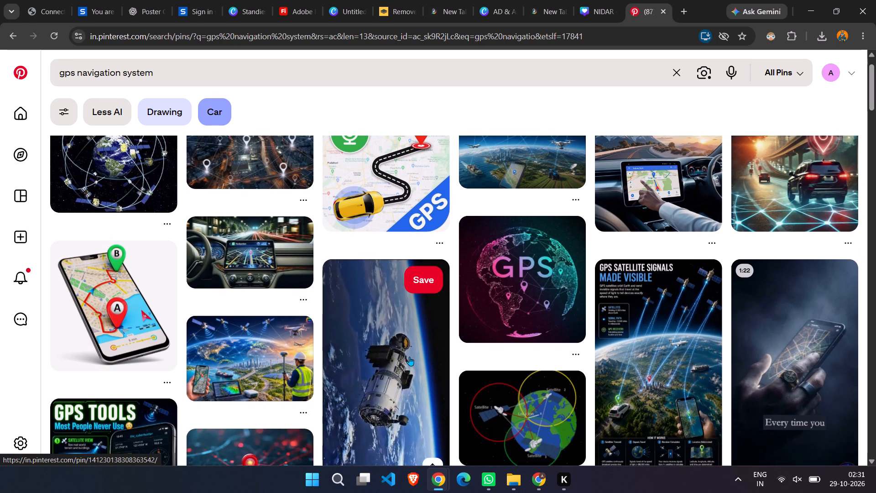
scroll(409, 356, up, 9)
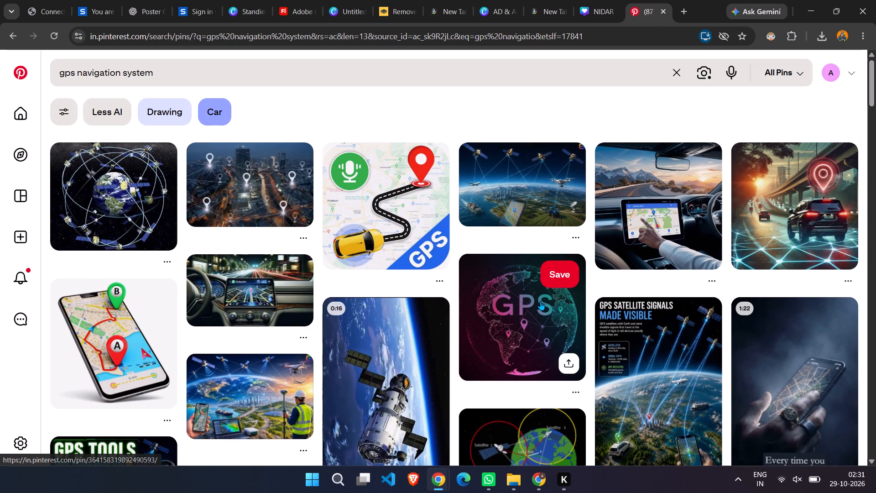
scroll(648, 314, down, 4)
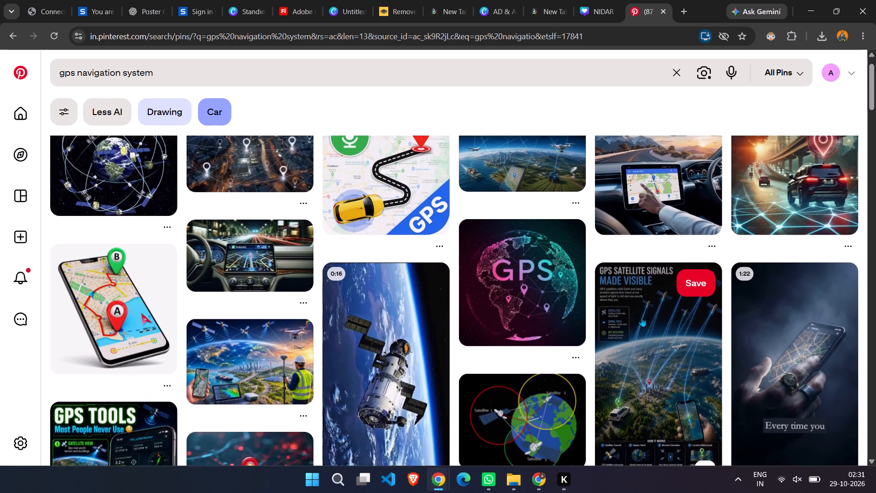
scroll(641, 318, down, 3)
scroll(617, 346, up, 11)
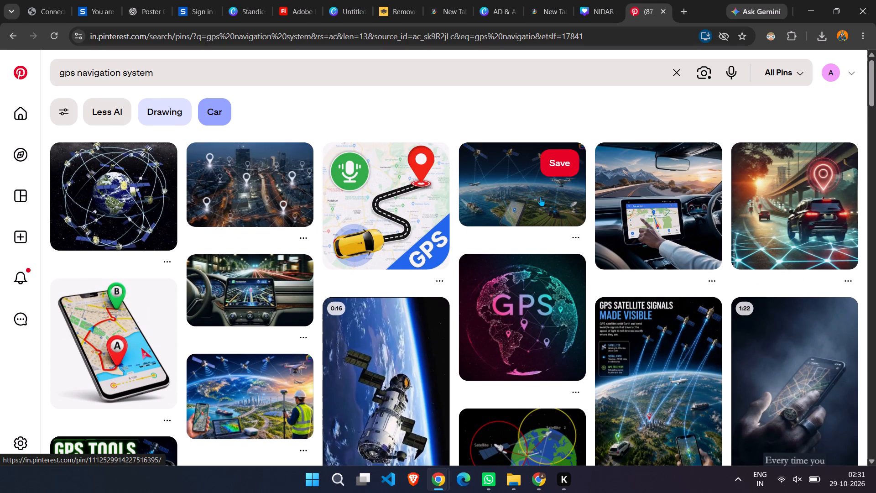
scroll(519, 417, down, 11)
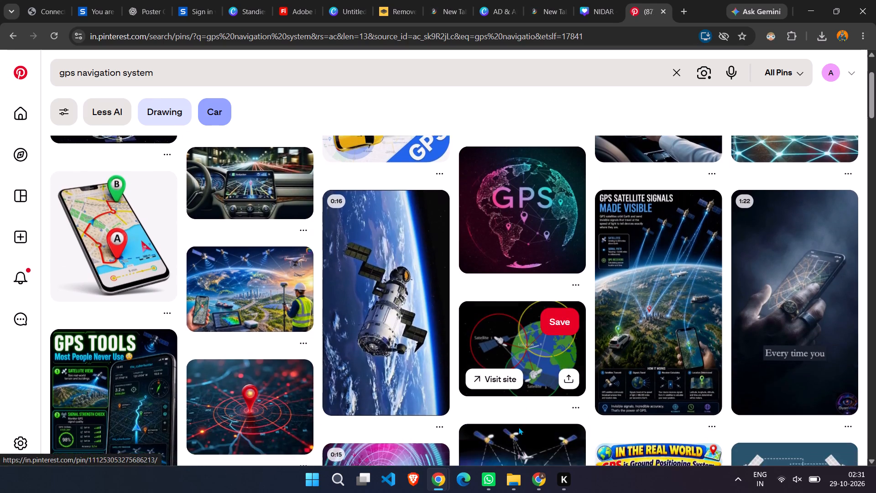
scroll(519, 427, down, 12)
scroll(519, 427, up, 2)
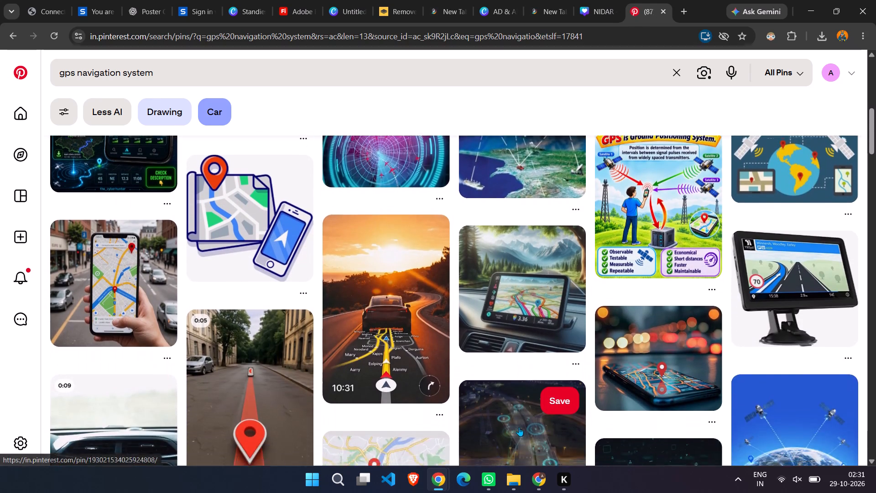
scroll(519, 427, up, 9)
scroll(519, 427, down, 1)
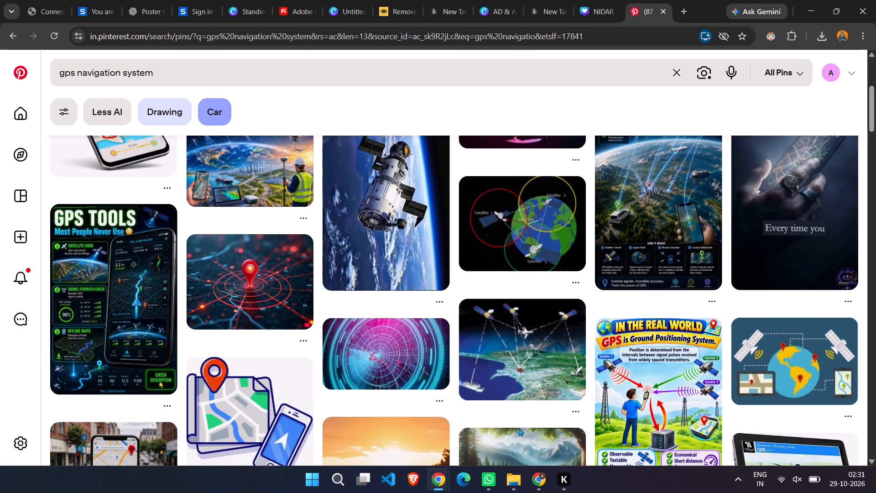
scroll(519, 428, down, 9)
scroll(519, 428, down, 12)
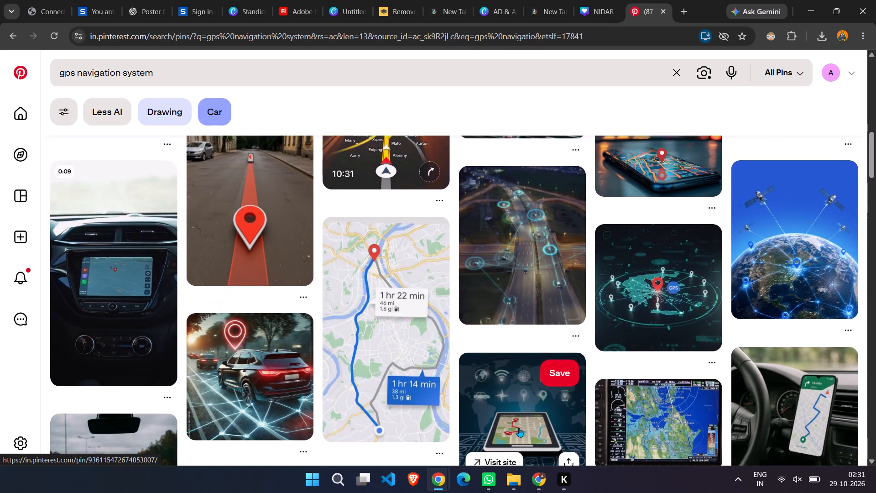
scroll(519, 428, down, 20)
scroll(519, 428, down, 16)
scroll(519, 428, down, 11)
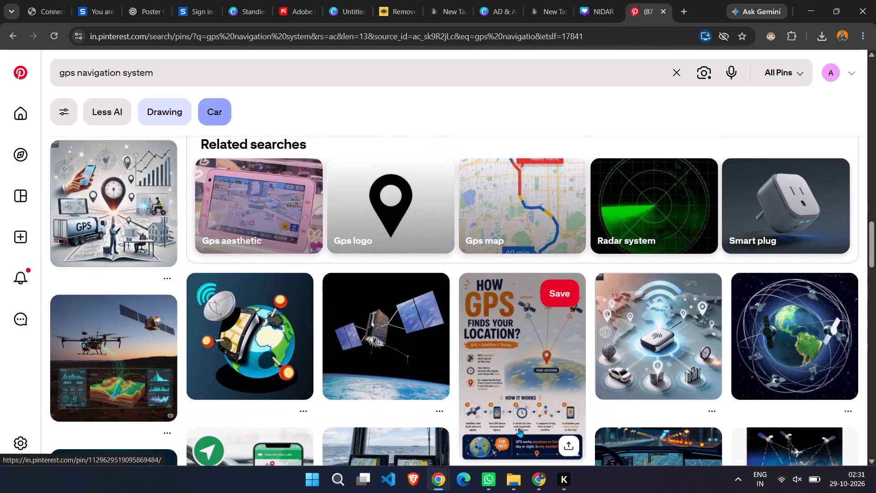
scroll(519, 428, down, 11)
scroll(519, 428, up, 5)
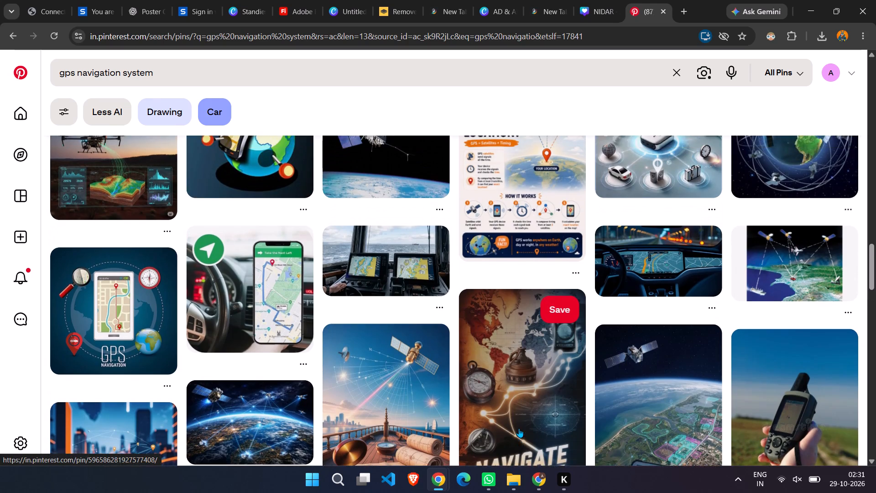
Download the Pinterest image of the dark city map with glowing red and yellow location pins.
scroll(519, 428, down, 15)
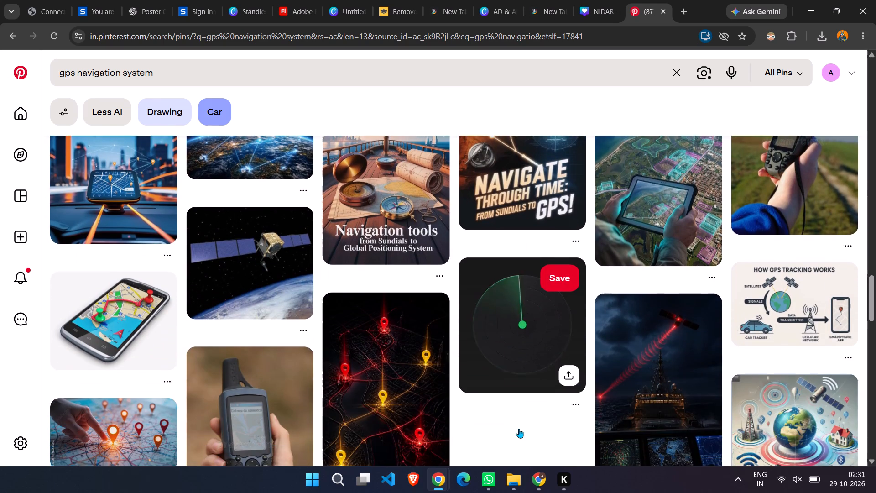
scroll(519, 429, down, 9)
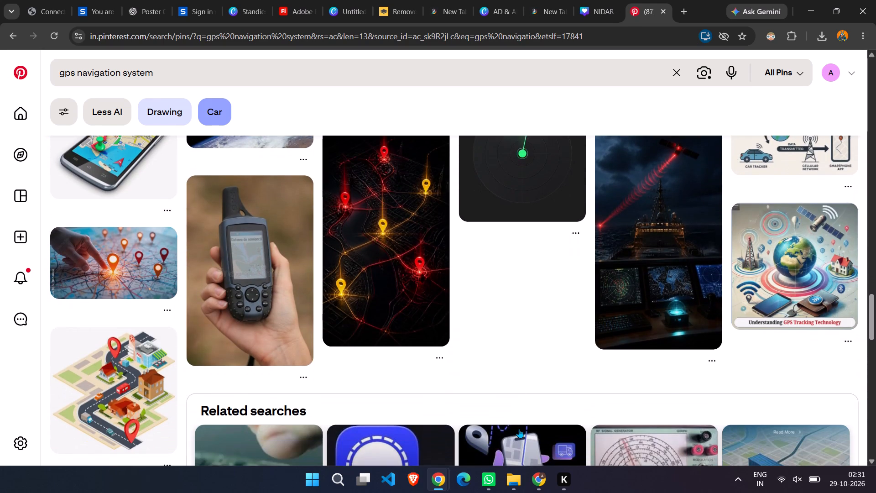
click(402, 260)
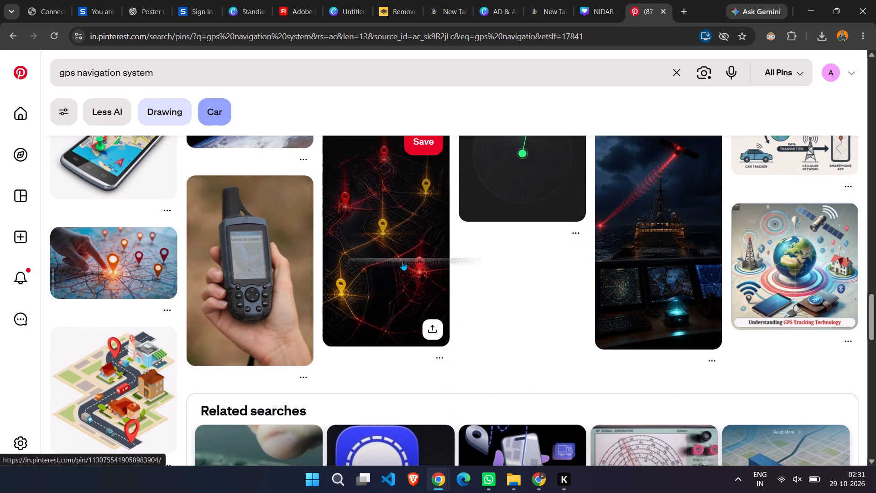
click(433, 358)
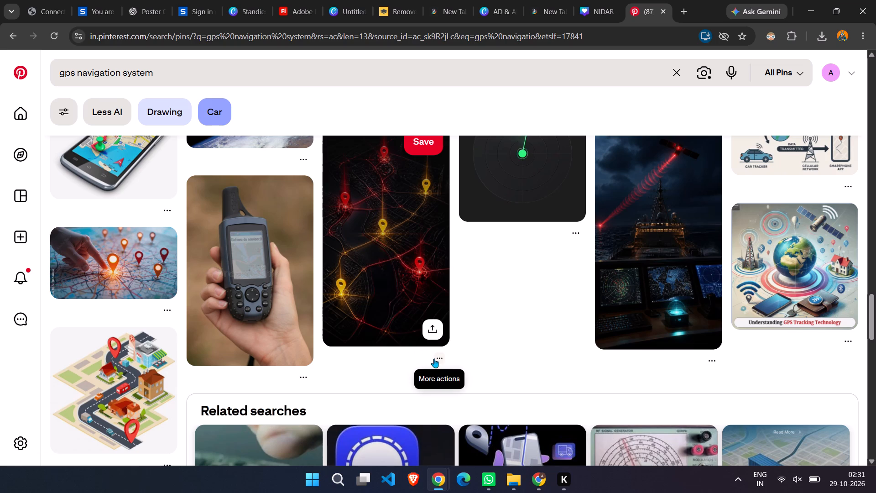
click(443, 355)
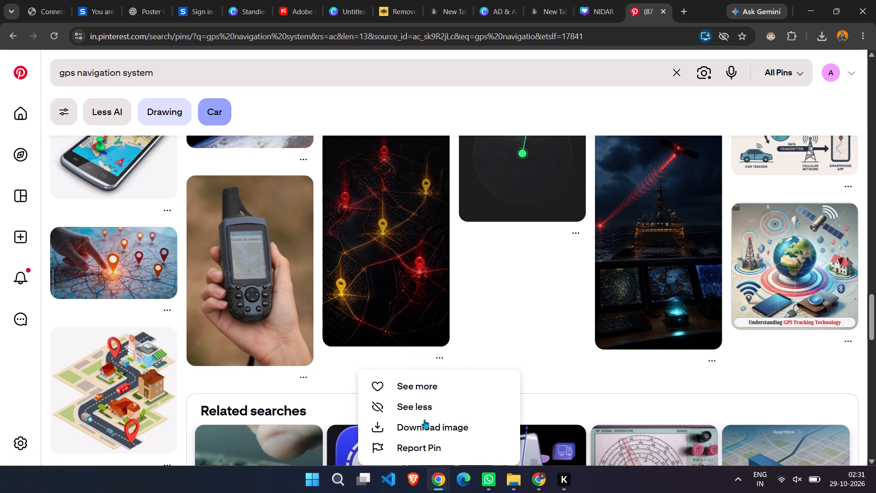
click(424, 419)
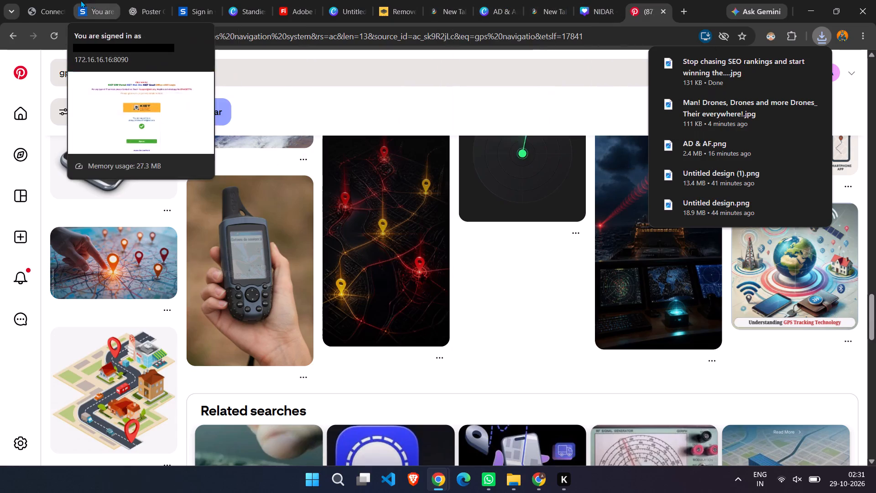
Switch to the Canva standee, upload the downloaded "Stop chasing SEO rankings and start winning the..." JPG and add it to the page.
click(238, 0)
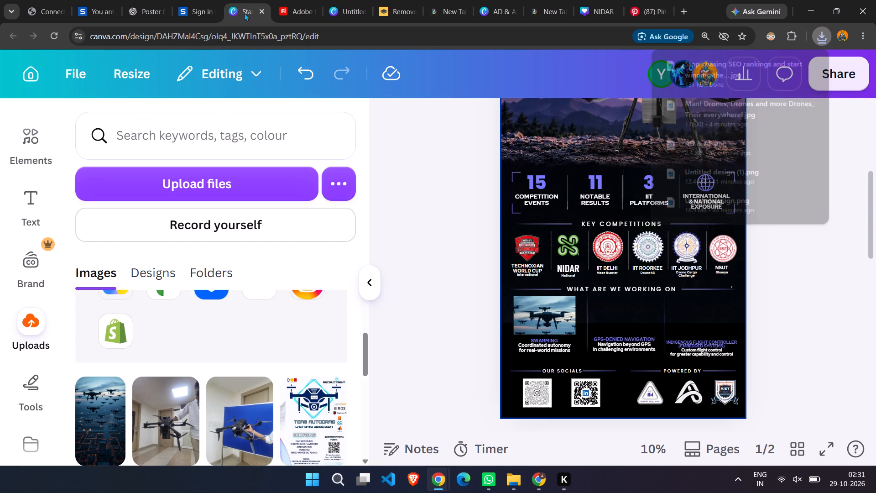
click(209, 173)
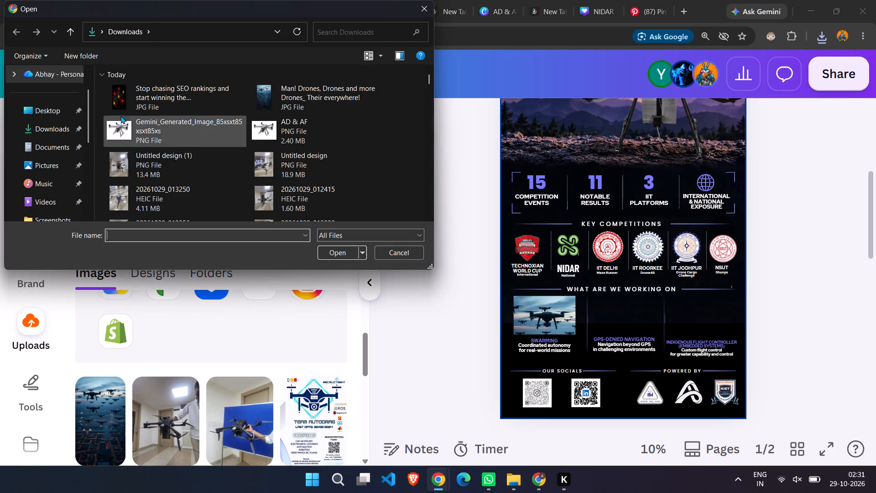
click(191, 99)
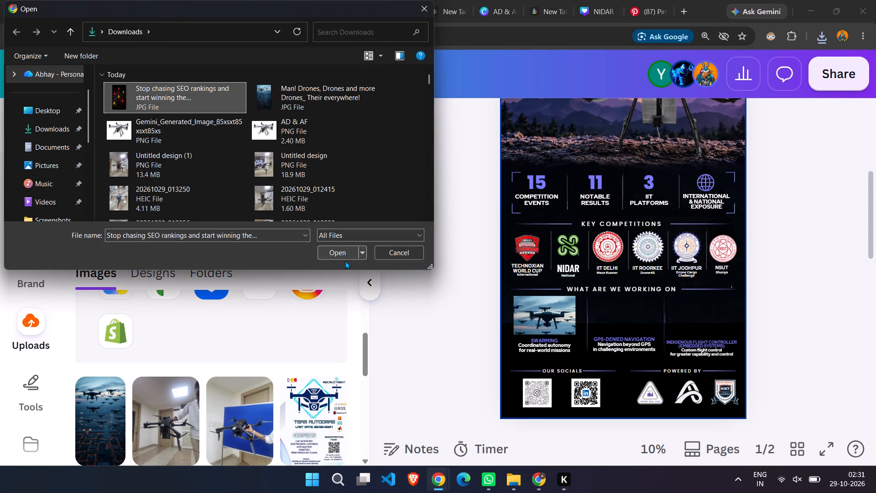
click(345, 261)
click(345, 254)
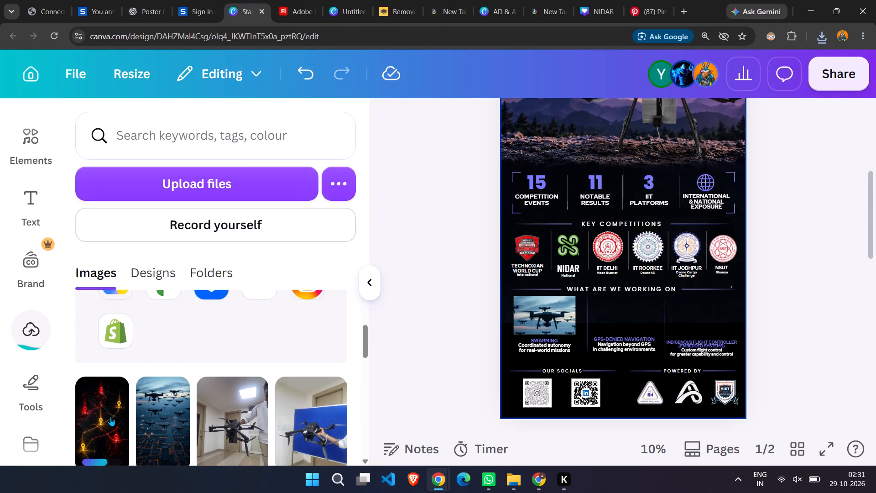
click(110, 415)
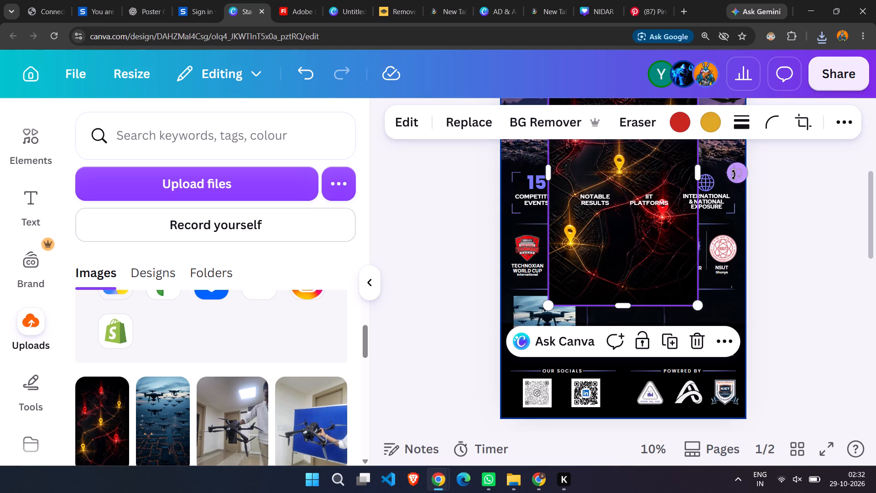
Rotate the city map image a quarter turn anticlockwise so that it lies in landscape orientation.
drag(734, 178, 594, 125)
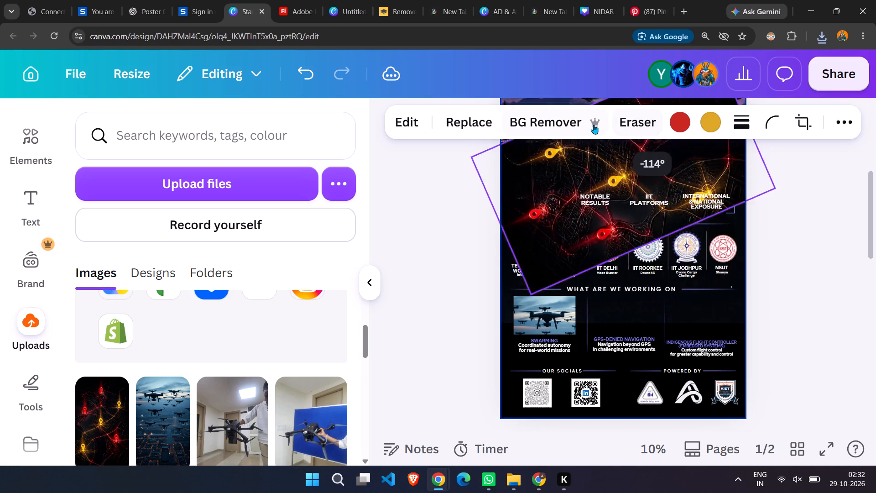
drag(594, 125, 639, 111)
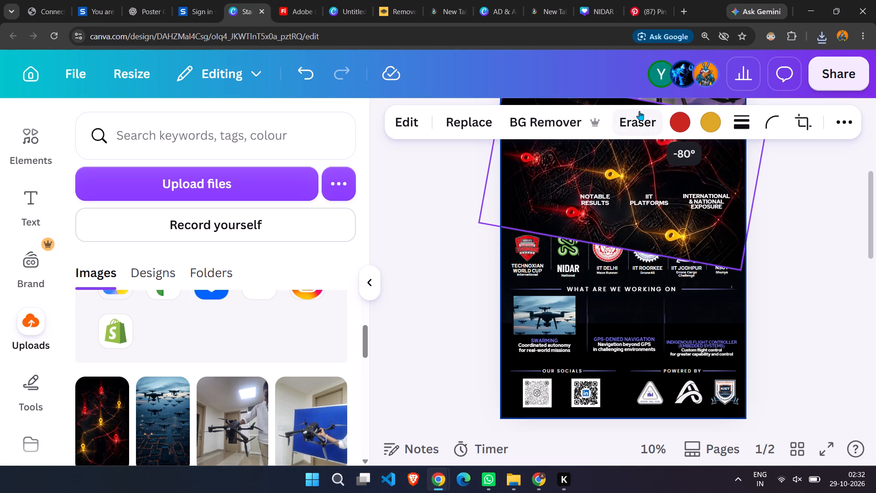
drag(639, 111, 644, 32)
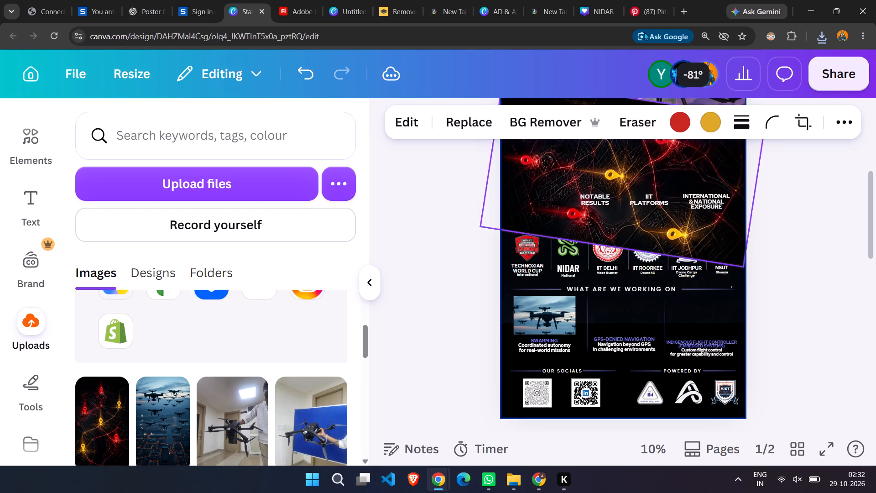
drag(644, 32, 612, 44)
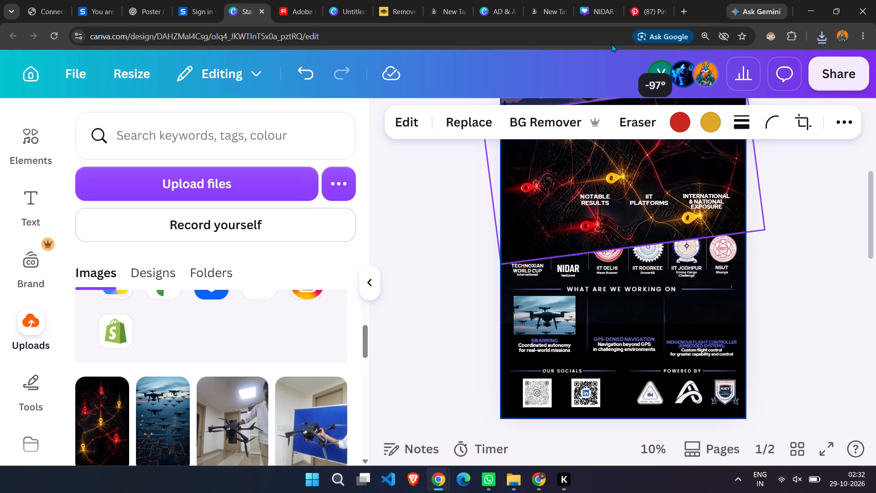
drag(612, 44, 618, 54)
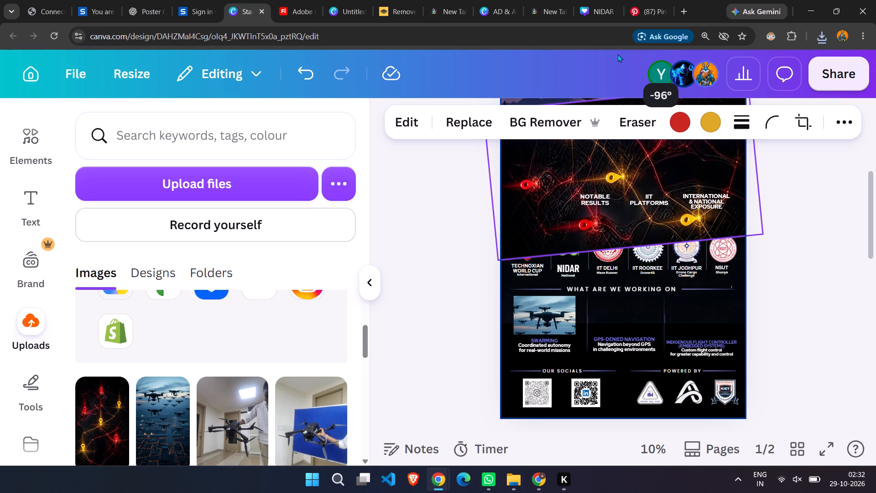
drag(618, 54, 624, 71)
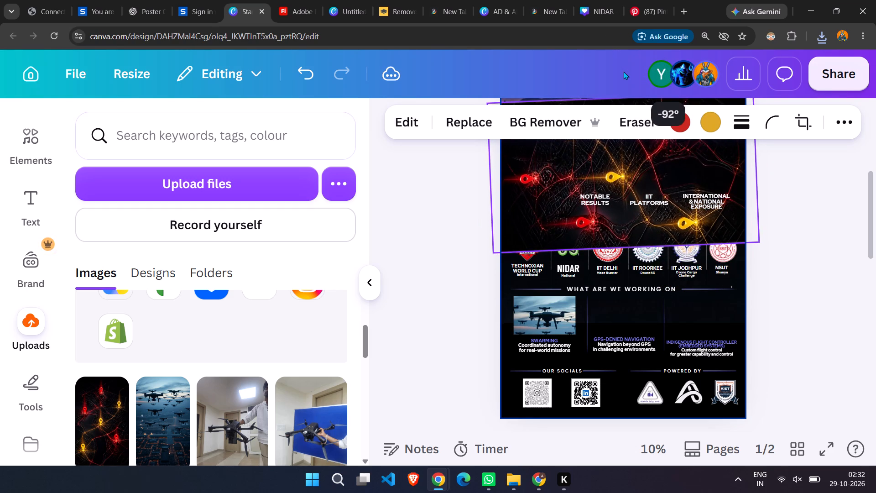
drag(624, 71, 626, 82)
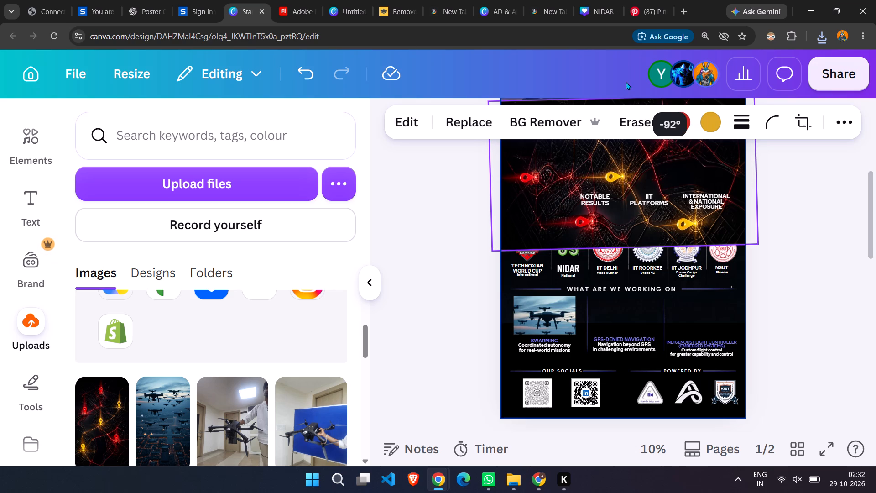
drag(626, 82, 627, 84)
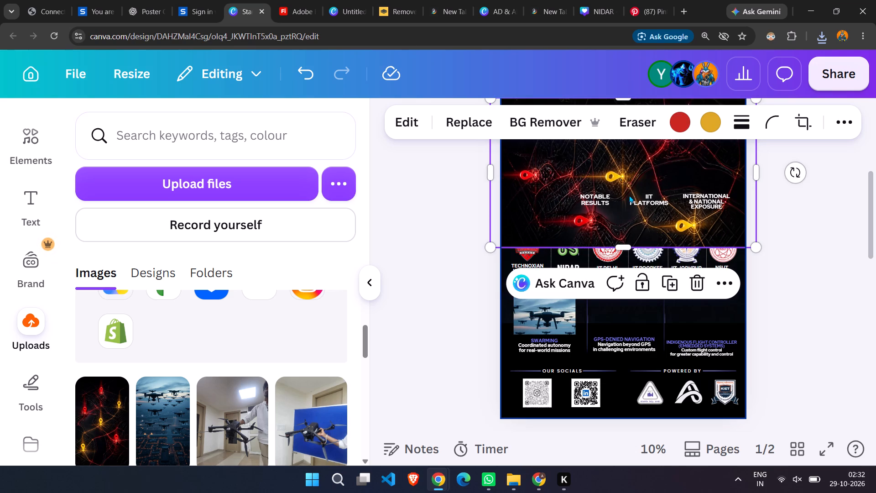
Shrink the rotated map image to less than half of the standee's width.
drag(495, 247, 495, 246)
drag(495, 246, 666, 165)
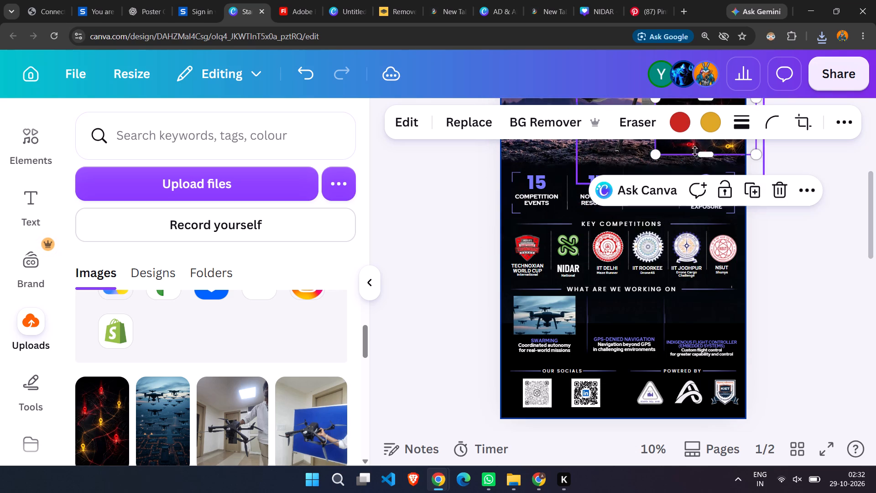
drag(714, 138, 726, 177)
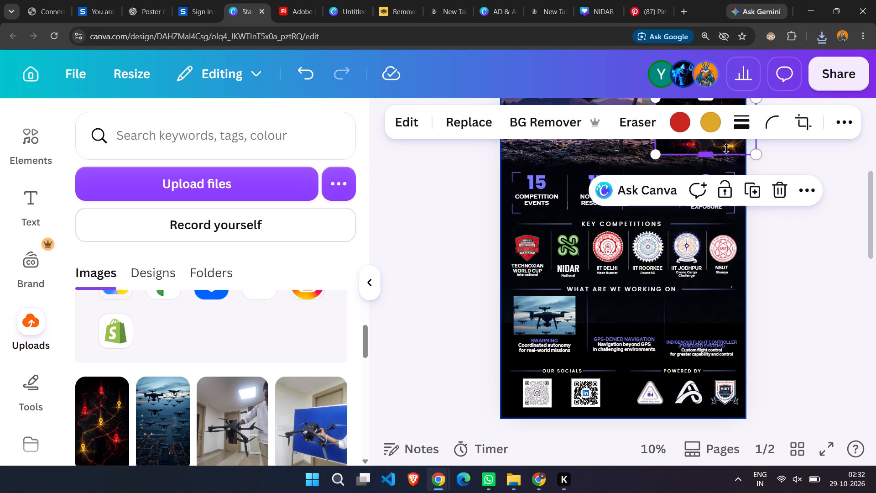
click(726, 149)
click(823, 269)
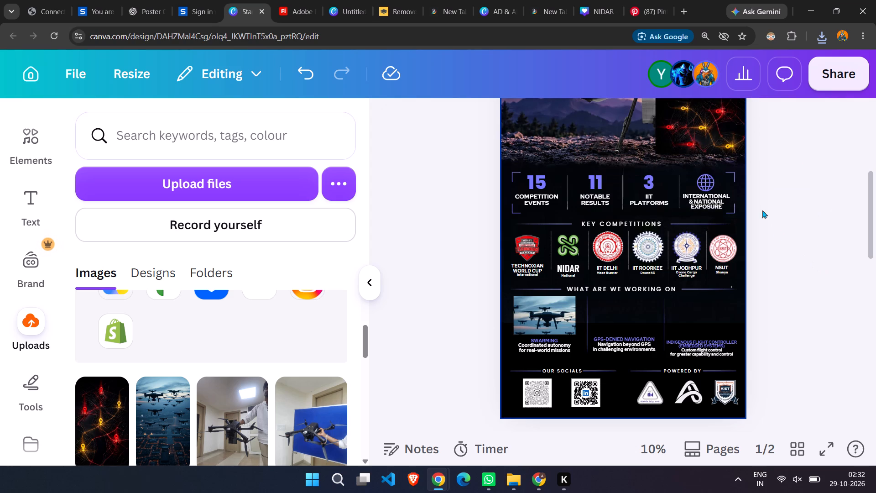
Move the map image into the "What Are We Working On" section and shrink it to fit just above the GPS-Denied Navigation caption.
drag(716, 125, 642, 336)
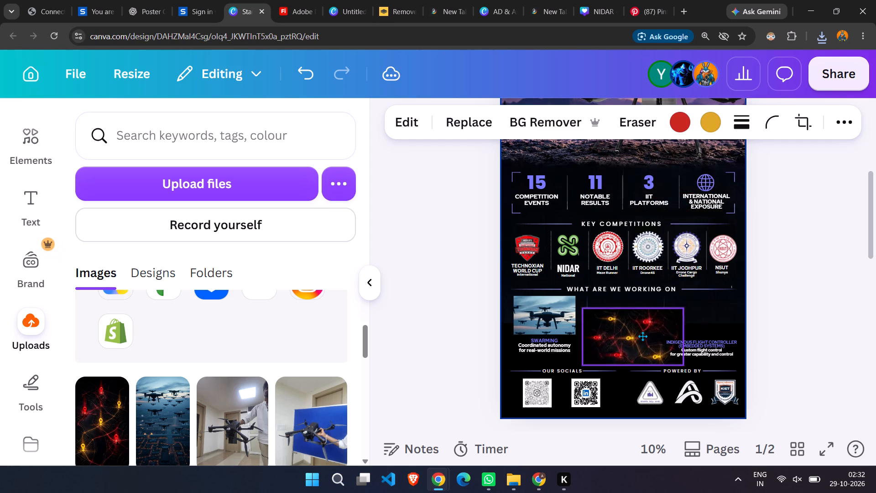
drag(642, 336, 667, 315)
drag(704, 343, 667, 334)
drag(652, 304, 643, 306)
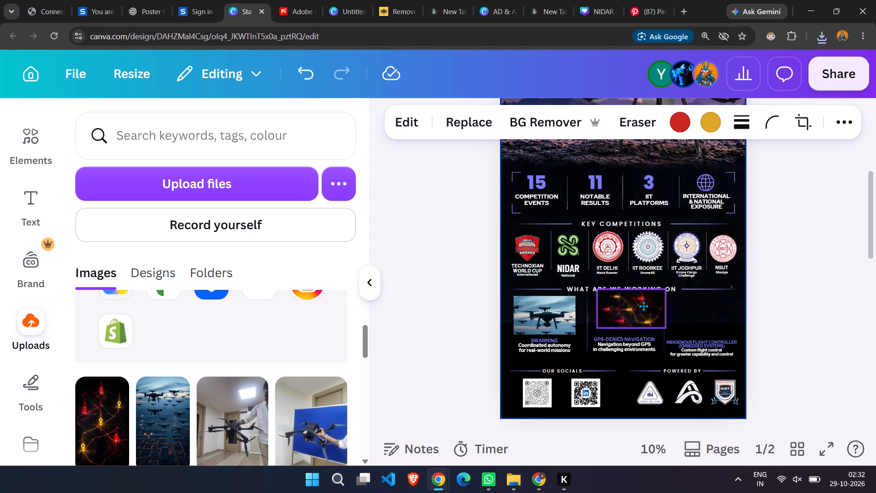
drag(643, 306, 637, 314)
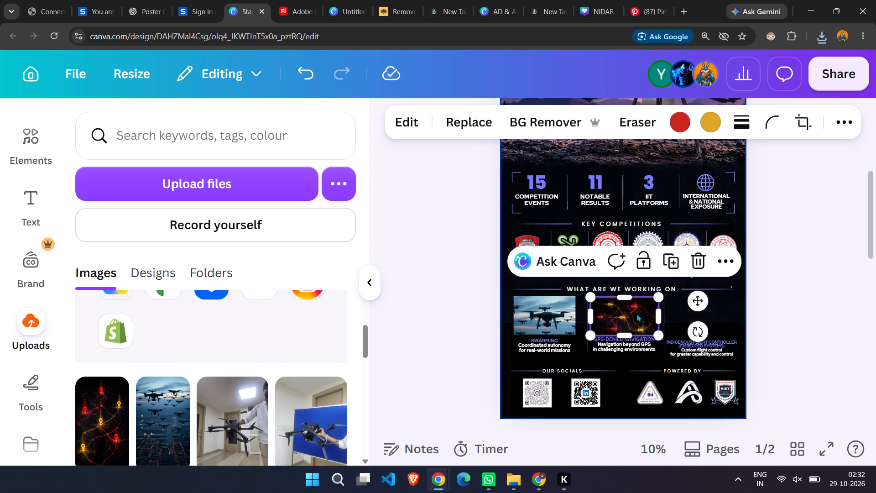
click(797, 299)
click(626, 315)
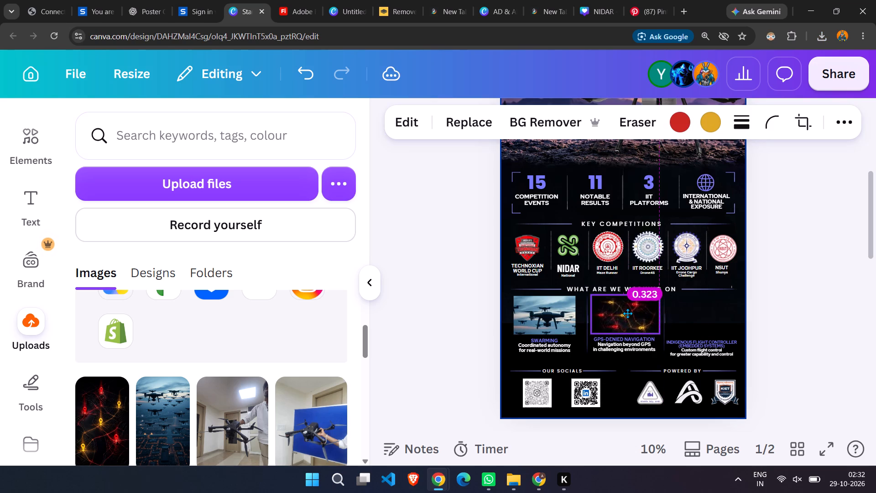
click(819, 284)
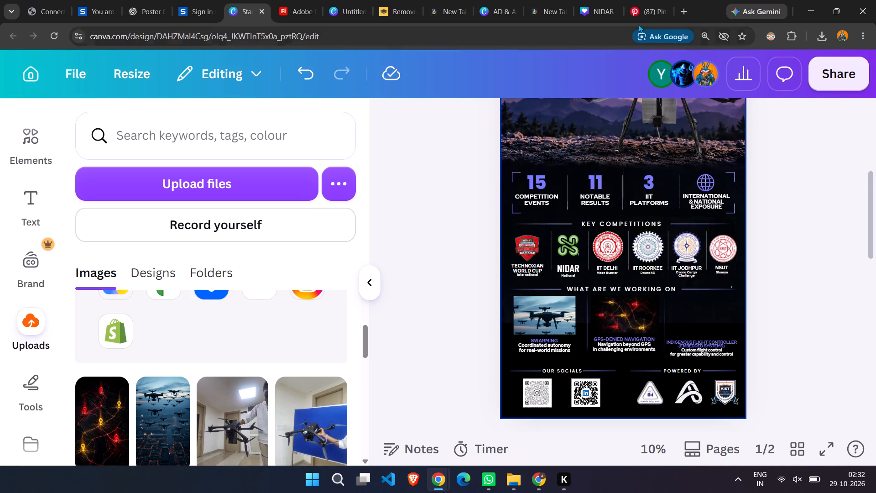
Open a new browser tab.
click(692, 0)
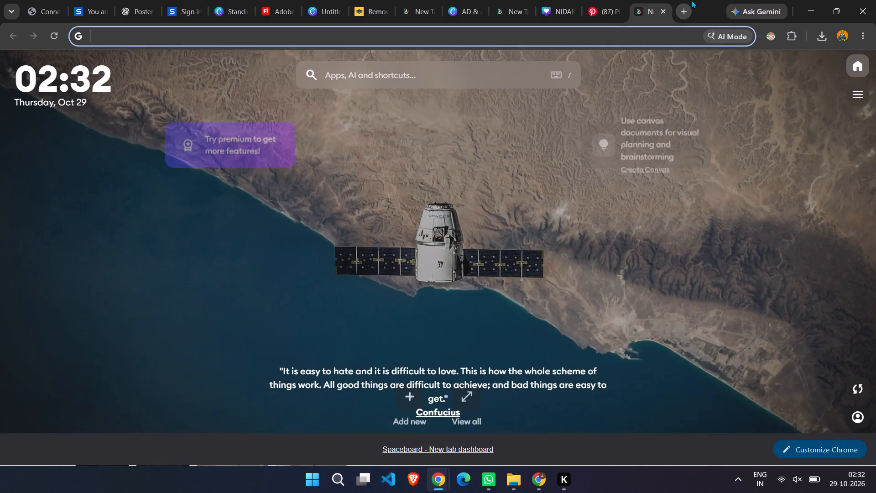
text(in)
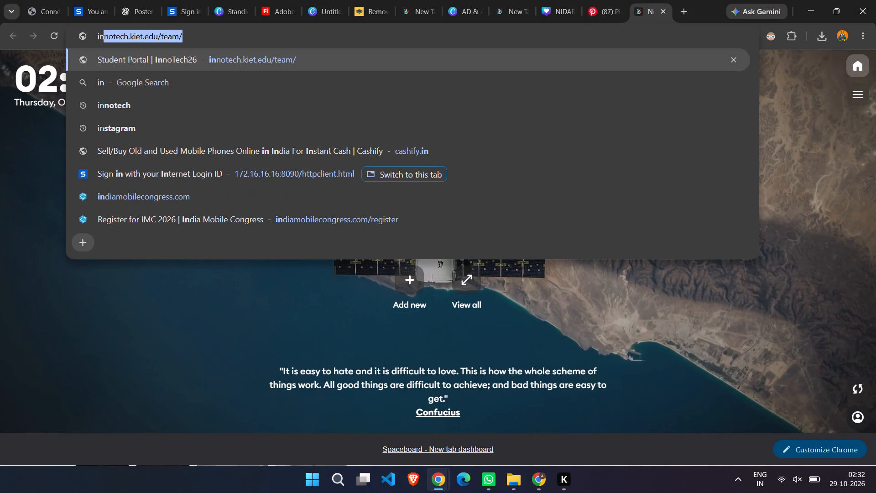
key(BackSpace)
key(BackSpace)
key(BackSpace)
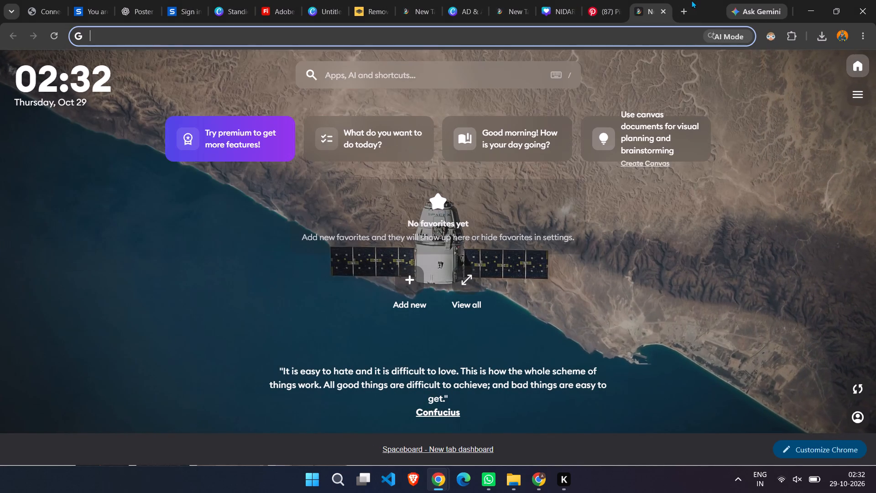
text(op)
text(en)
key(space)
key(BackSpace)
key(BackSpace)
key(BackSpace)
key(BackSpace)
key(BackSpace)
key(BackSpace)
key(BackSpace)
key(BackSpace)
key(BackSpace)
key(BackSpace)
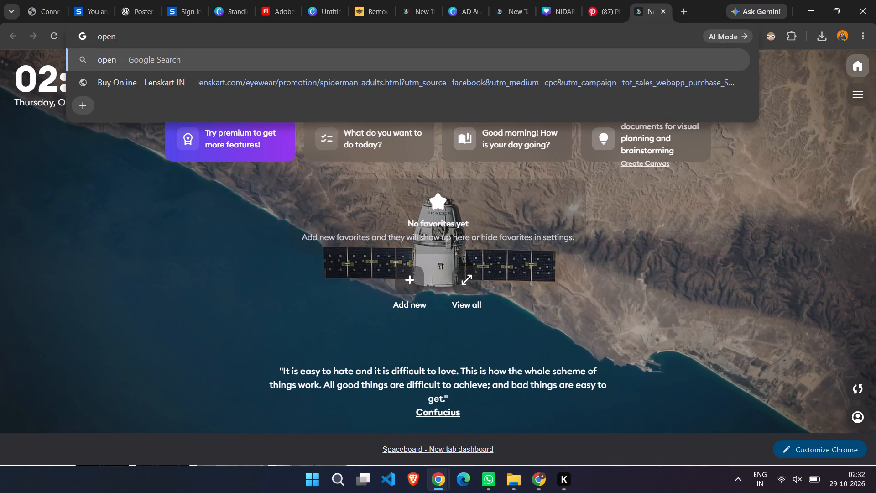
Search Google for "teensyboard flightcontroller".
text(teensybo)
text(ard fc)
key(space)
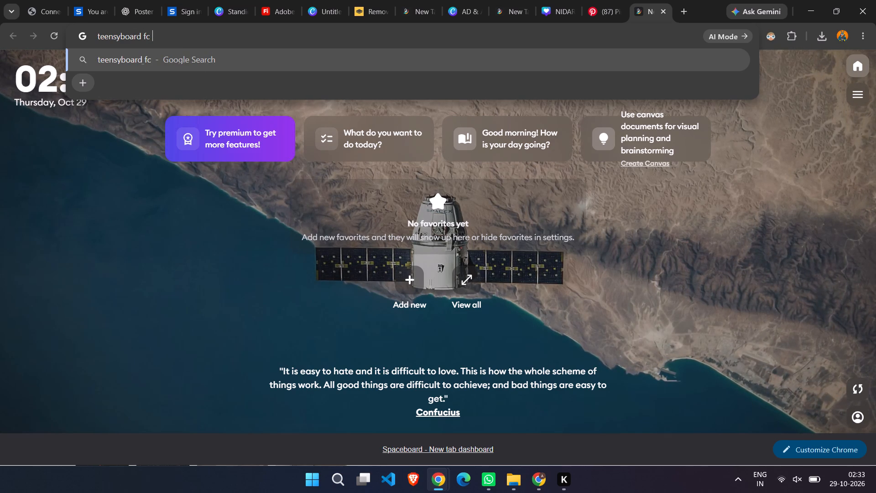
key(BackSpace)
key(BackSpace)
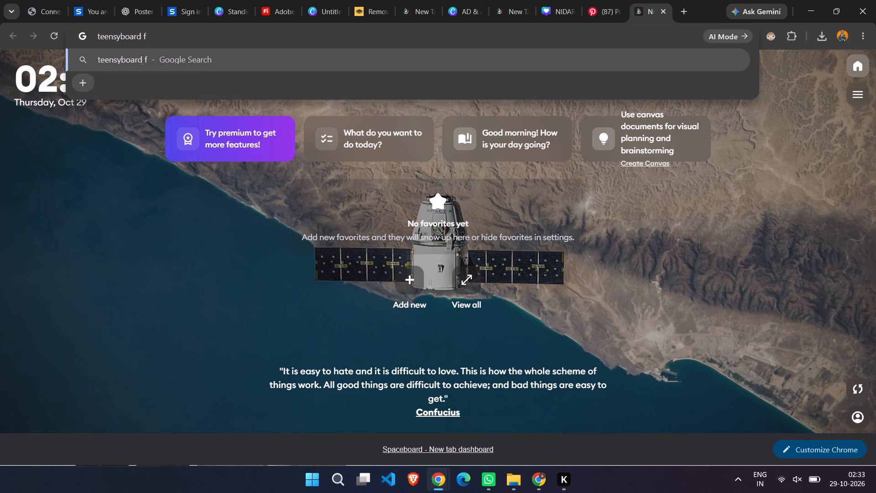
text(lightv)
key(BackSpace)
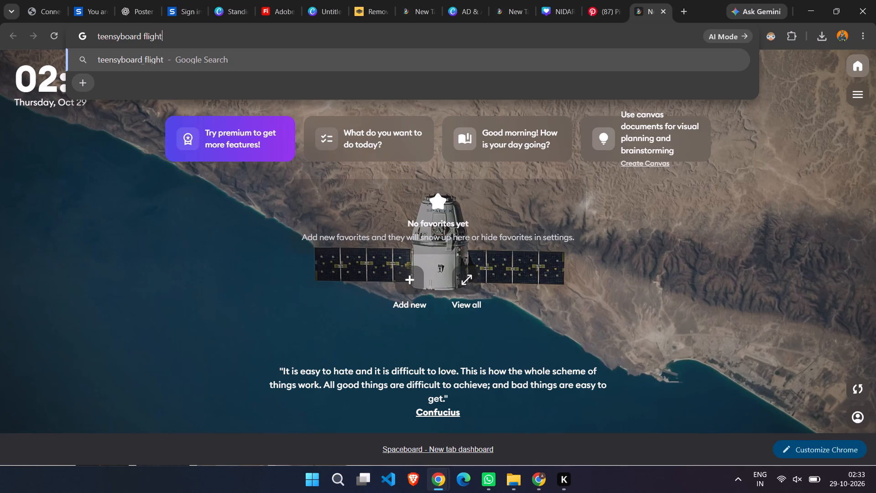
text(controller)
key(space)
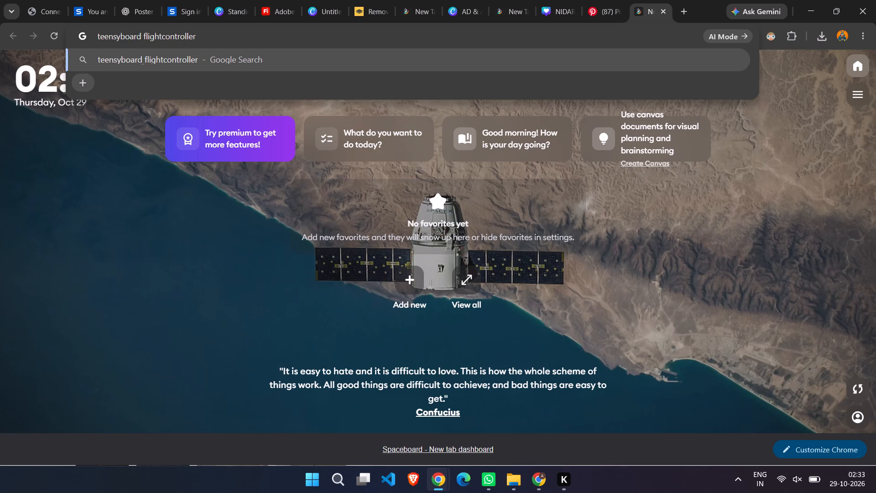
key(Return)
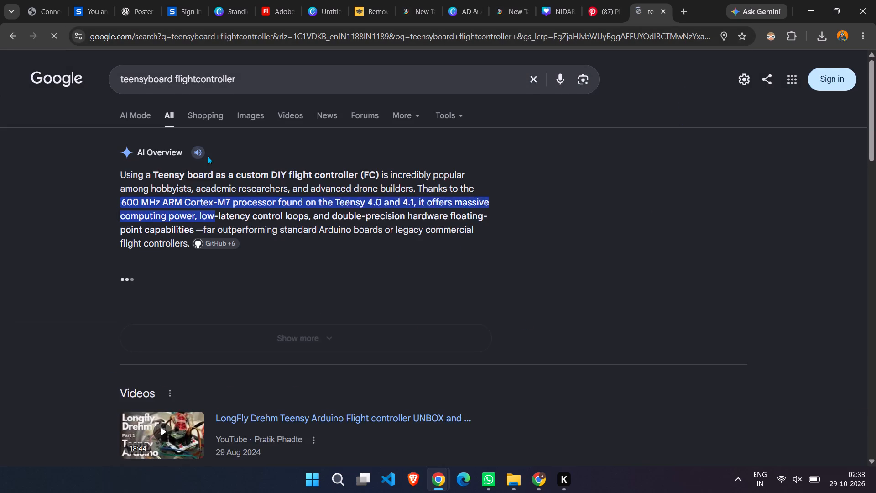
Open the "TeensyPilot — Custom Flight Controller Firmware" result and look through its project page down to the Gallery & Models section.
scroll(208, 154, down, 18)
scroll(255, 341, down, 5)
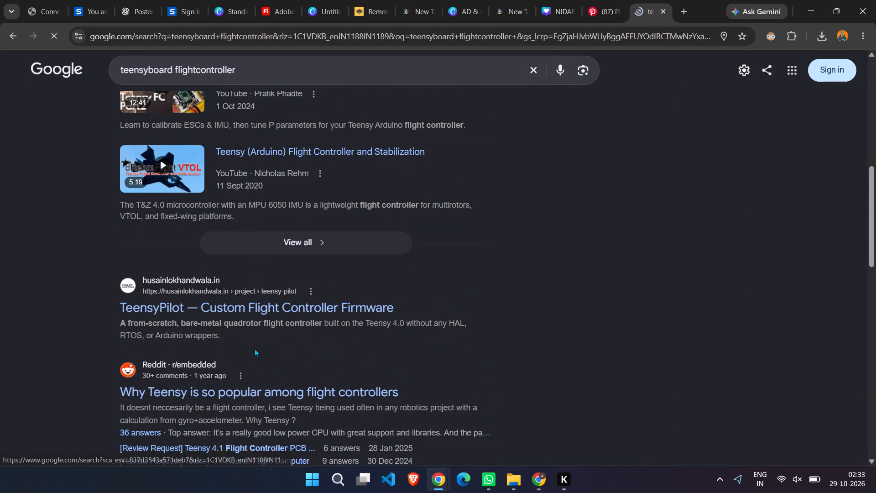
click(261, 308)
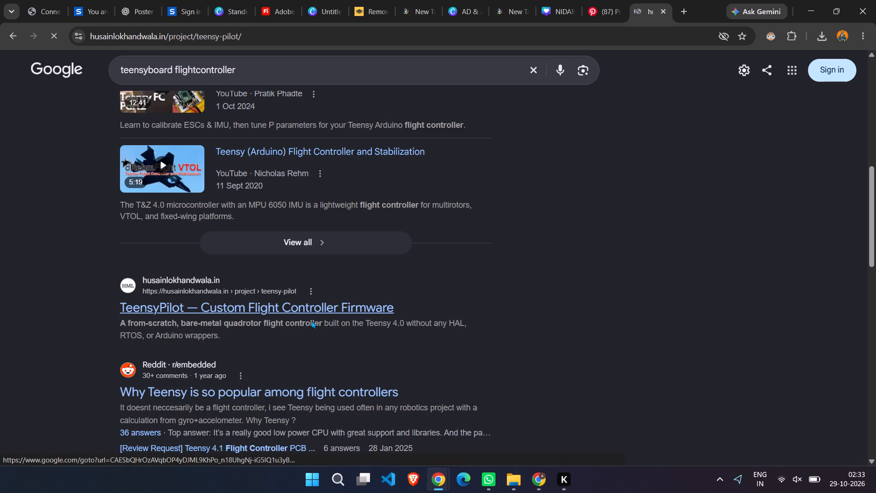
scroll(372, 306, down, 11)
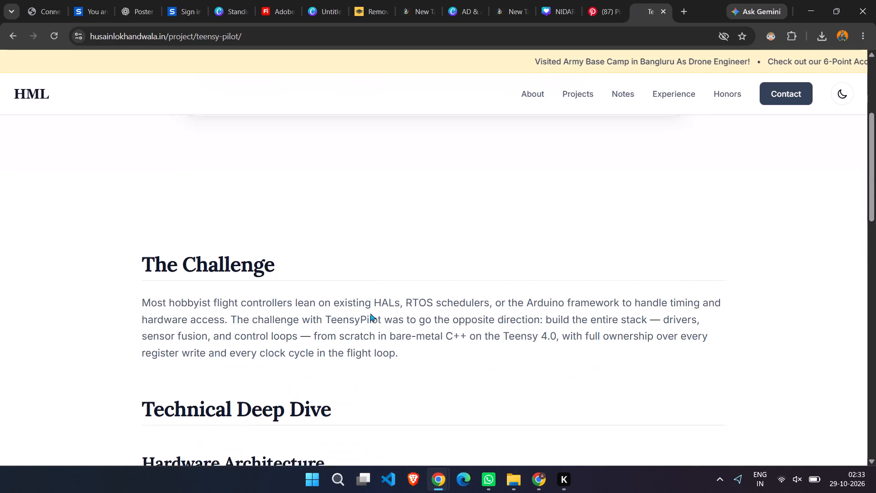
scroll(370, 313, down, 20)
scroll(370, 313, down, 12)
scroll(370, 315, down, 13)
scroll(370, 315, down, 13)
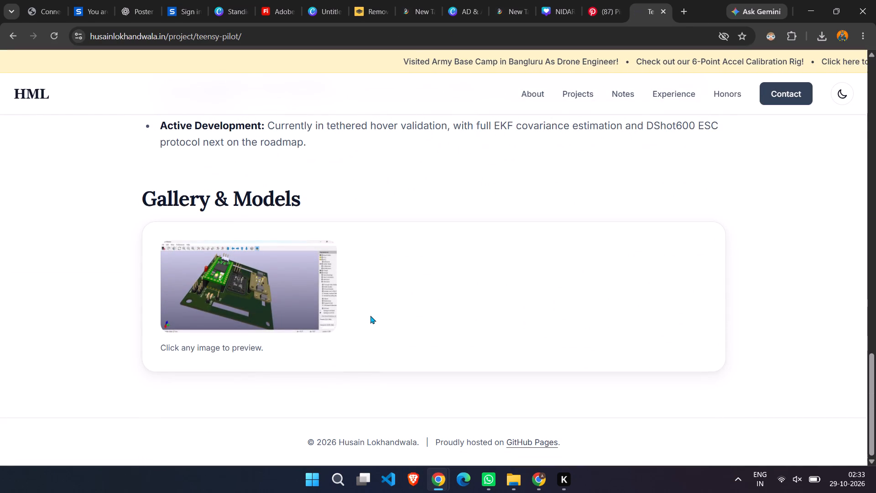
Preview the PCB render in the Gallery & Models section, close the preview and check the rest of the page for other images.
click(232, 275)
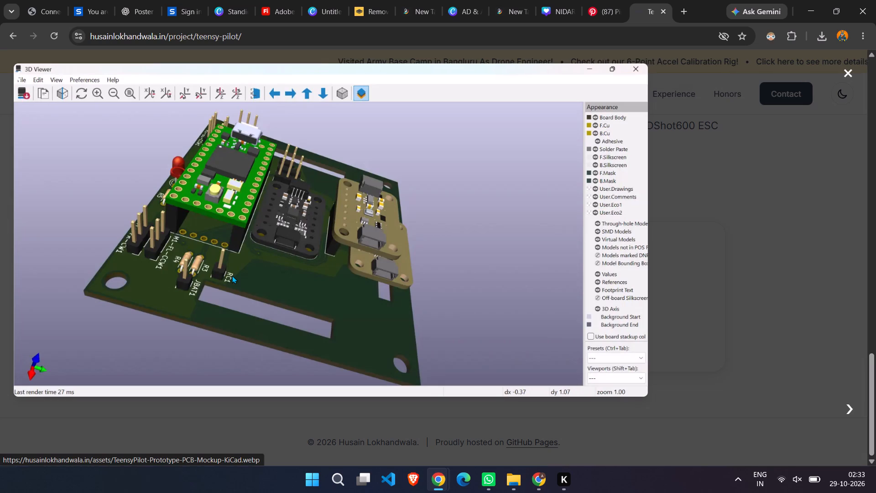
click(308, 204)
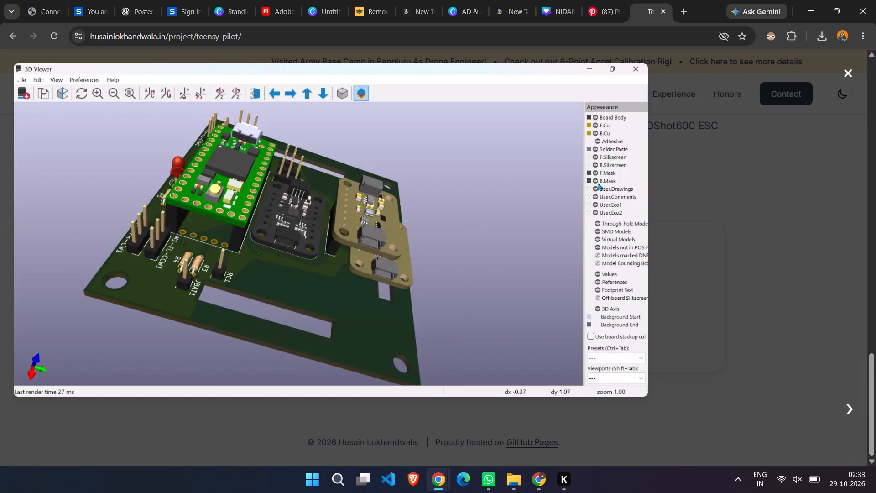
click(639, 68)
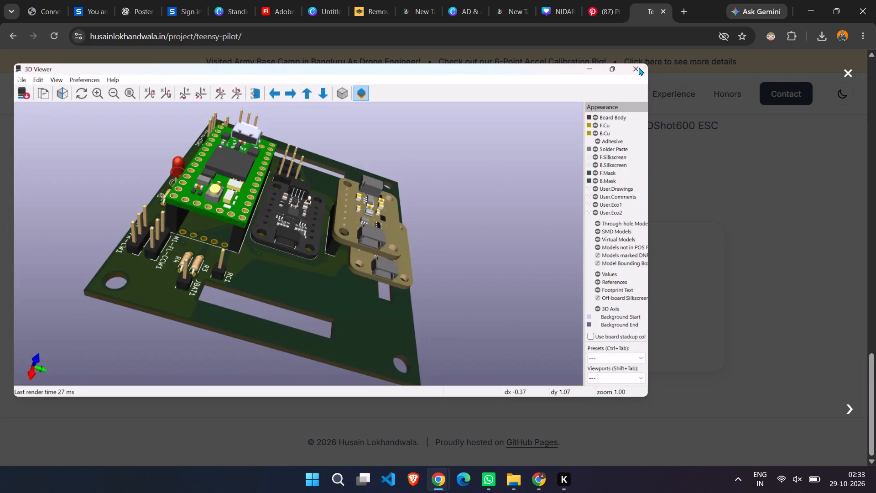
double_click(639, 67)
click(744, 108)
scroll(282, 323, down, 5)
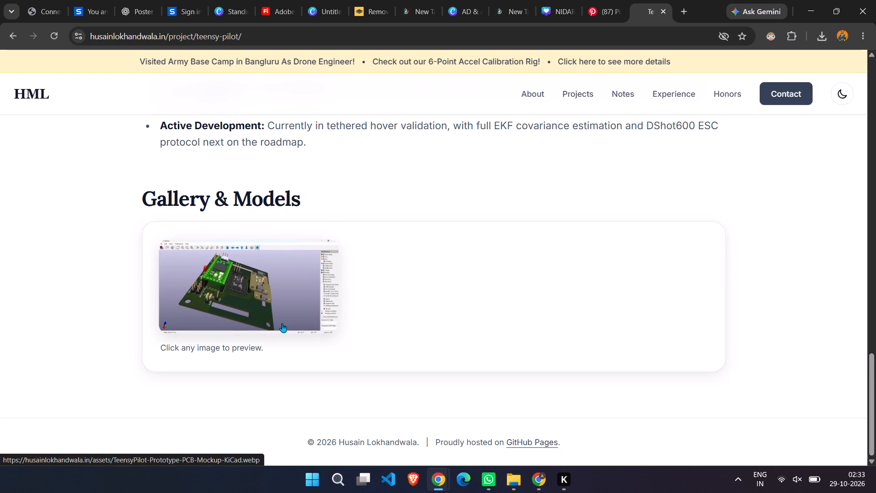
scroll(282, 323, down, 4)
scroll(235, 231, down, 7)
scroll(241, 241, up, 1)
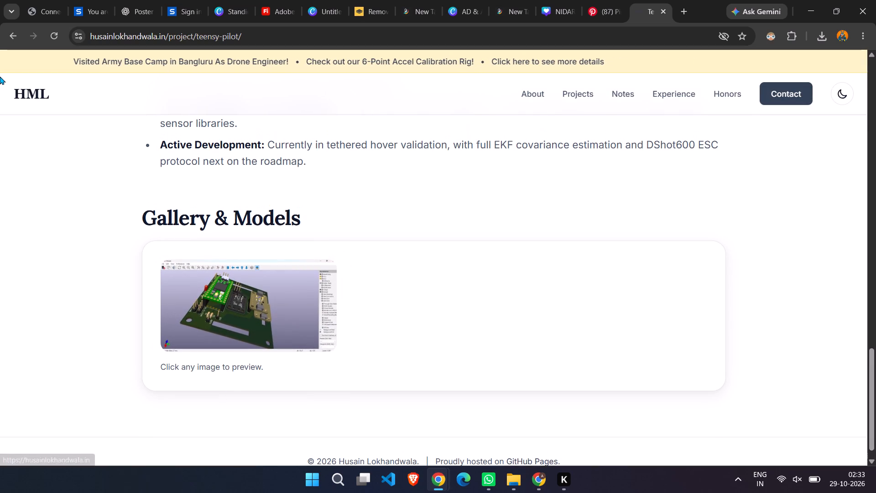
Go back to the Google results, browse further down and open the "TeensyPilot — Custom Flight Controller Firmware - Tarkshya" result.
click(16, 34)
scroll(382, 326, down, 5)
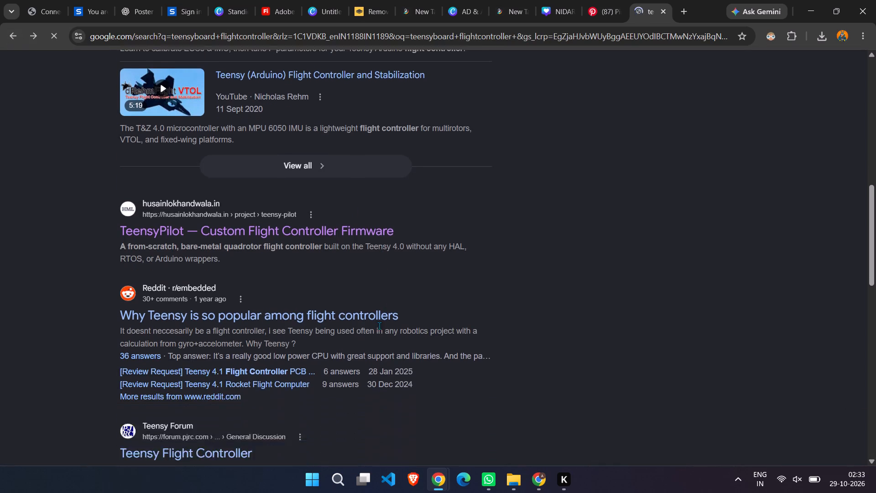
scroll(378, 324, down, 8)
click(187, 280)
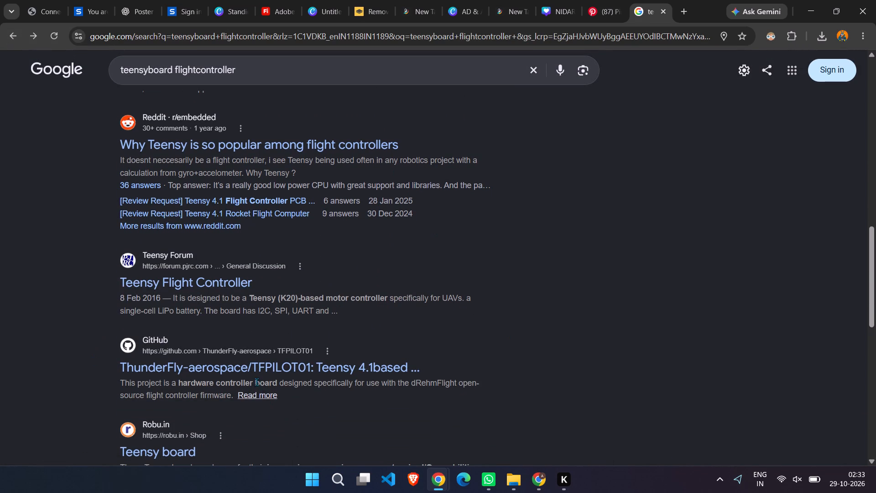
scroll(256, 382, down, 9)
scroll(314, 346, down, 6)
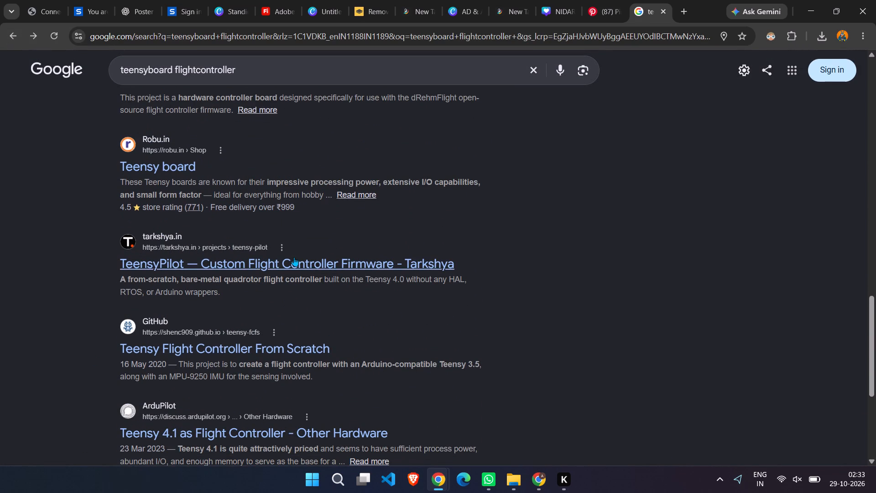
click(294, 253)
click(298, 265)
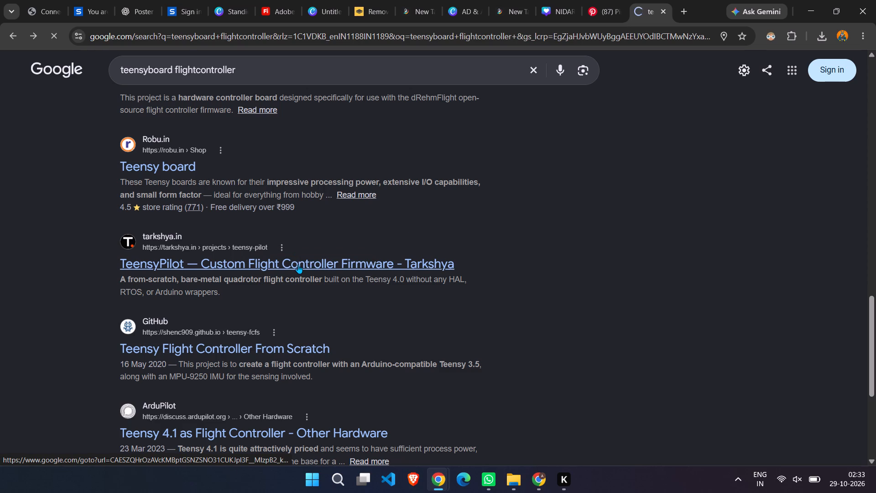
Look through the Tarkshya TeensyPilot project page for a usable flight controller image.
scroll(342, 202, down, 6)
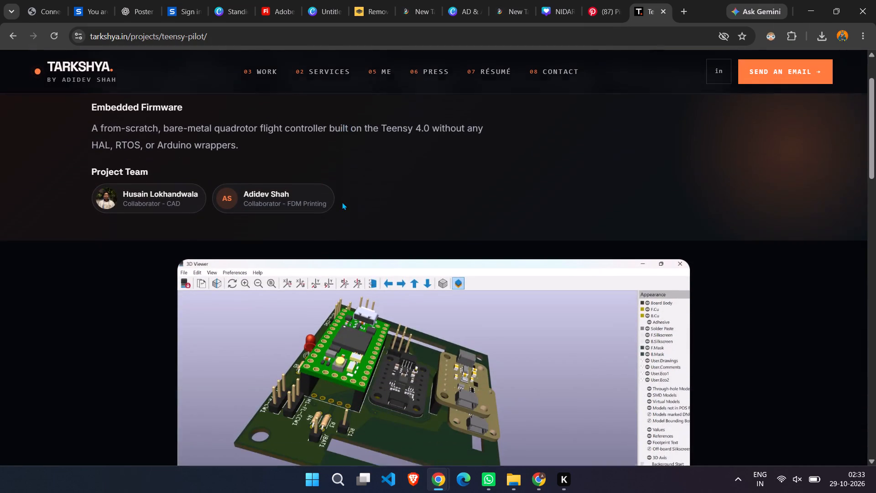
scroll(342, 201, down, 16)
scroll(347, 191, down, 15)
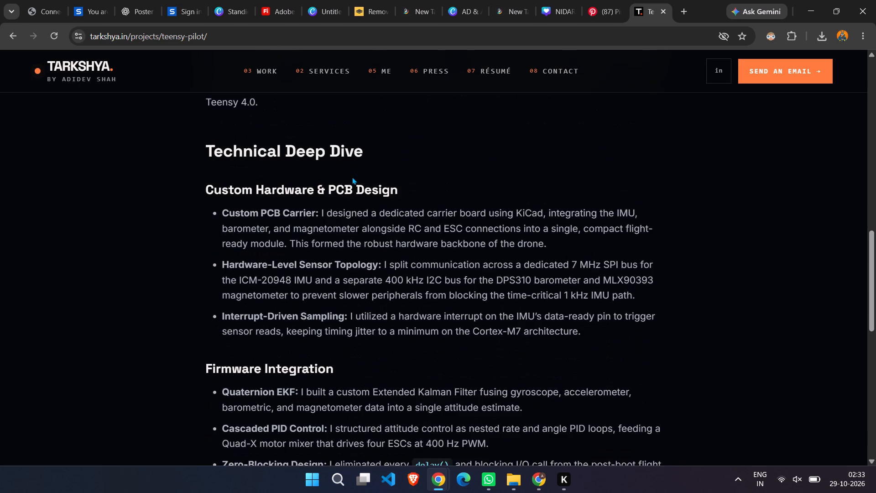
scroll(352, 177, down, 20)
scroll(352, 177, down, 17)
scroll(352, 177, up, 2)
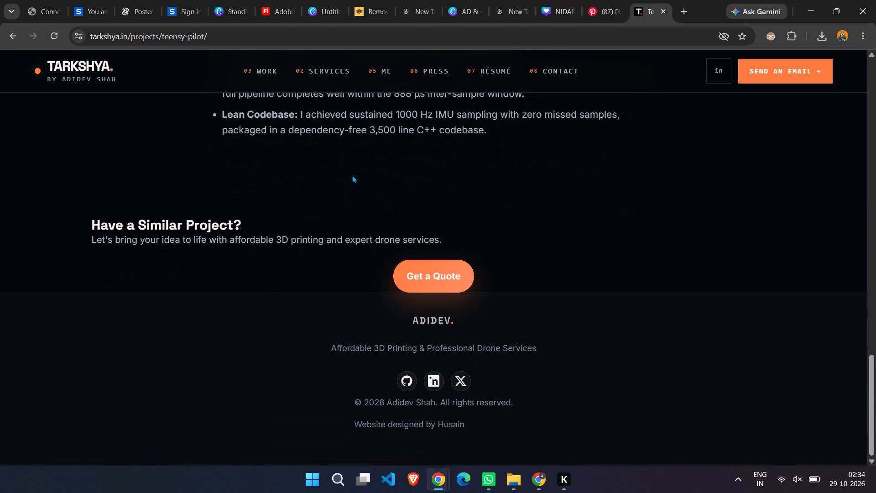
scroll(352, 175, up, 20)
scroll(352, 175, up, 20)
scroll(352, 175, up, 4)
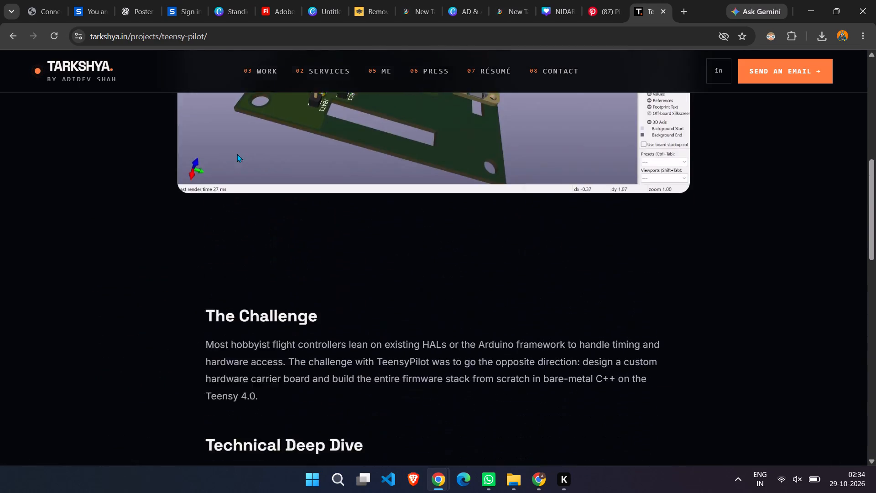
scroll(237, 154, up, 15)
scroll(237, 157, up, 6)
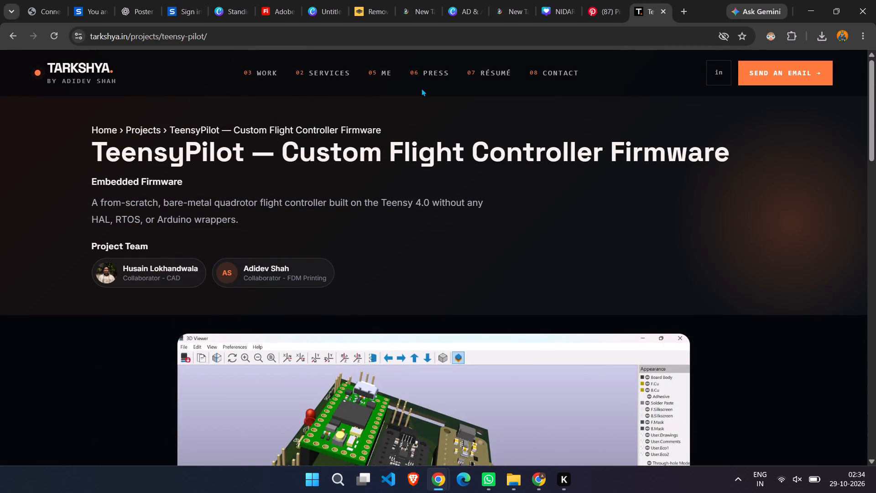
Return to the Google results, open the Teensy Forum "Teensy Flight Controller" thread and look through its posts for board images.
click(4, 34)
scroll(179, 192, down, 8)
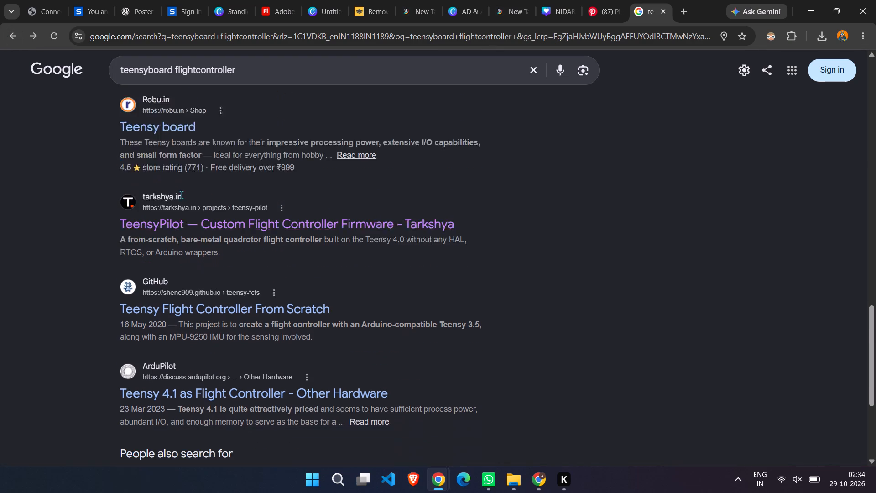
scroll(181, 185, down, 1)
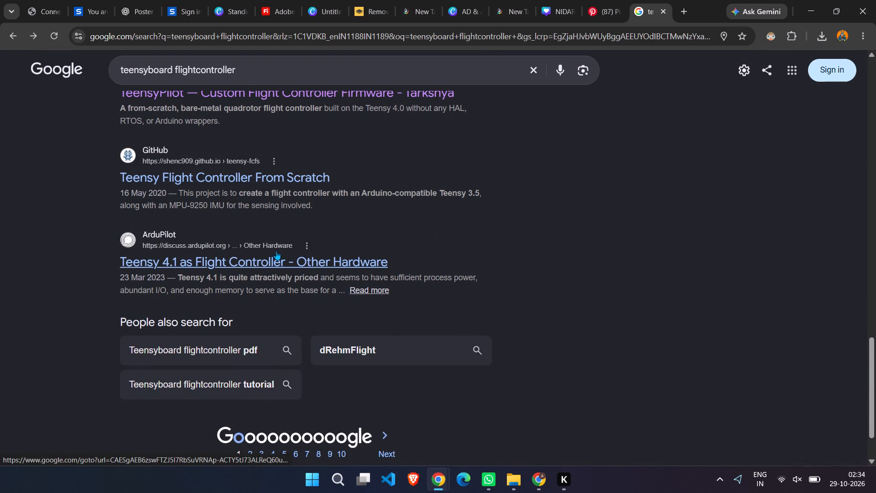
scroll(276, 249, down, 12)
scroll(274, 239, up, 20)
scroll(274, 239, up, 3)
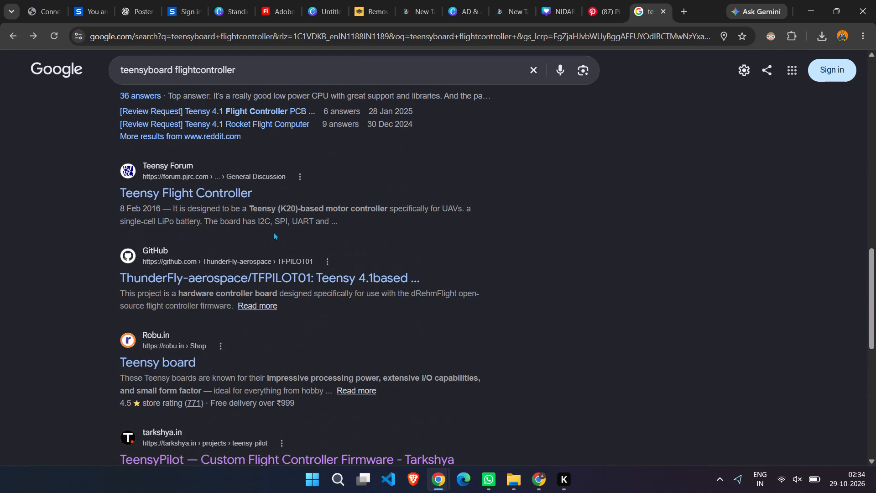
click(204, 188)
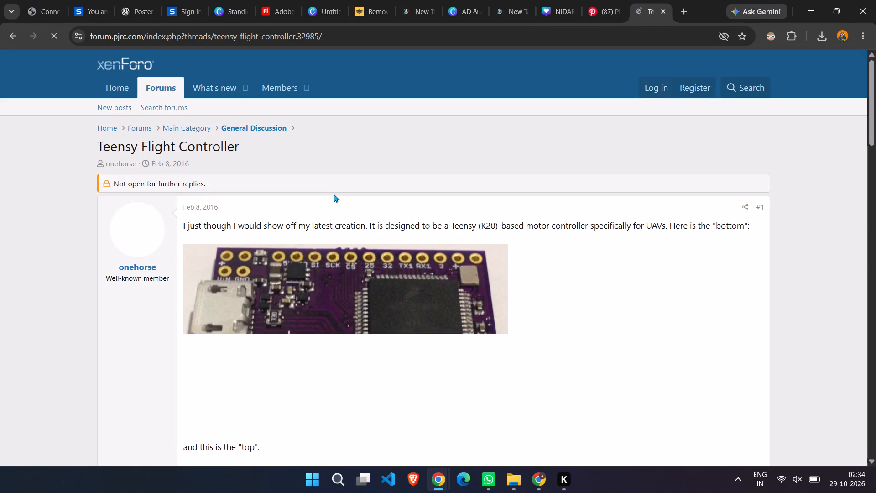
scroll(375, 228, down, 17)
scroll(374, 218, down, 6)
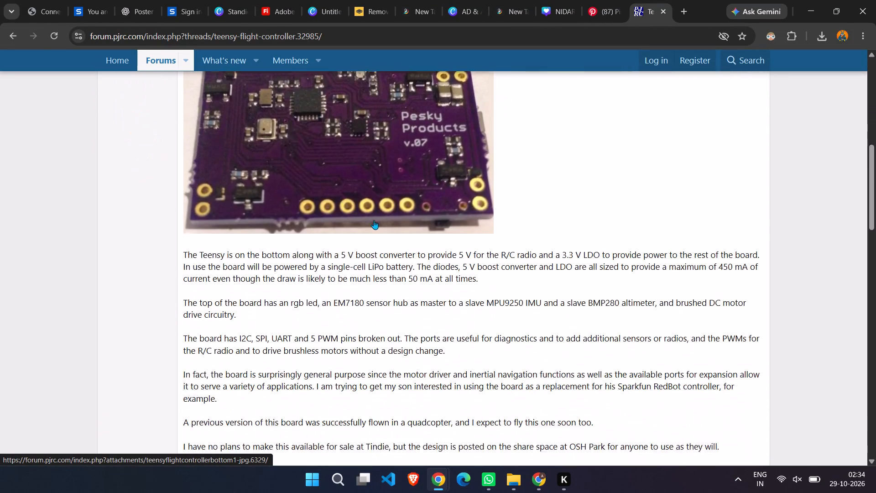
scroll(374, 220, down, 20)
scroll(374, 220, down, 20)
scroll(374, 220, down, 5)
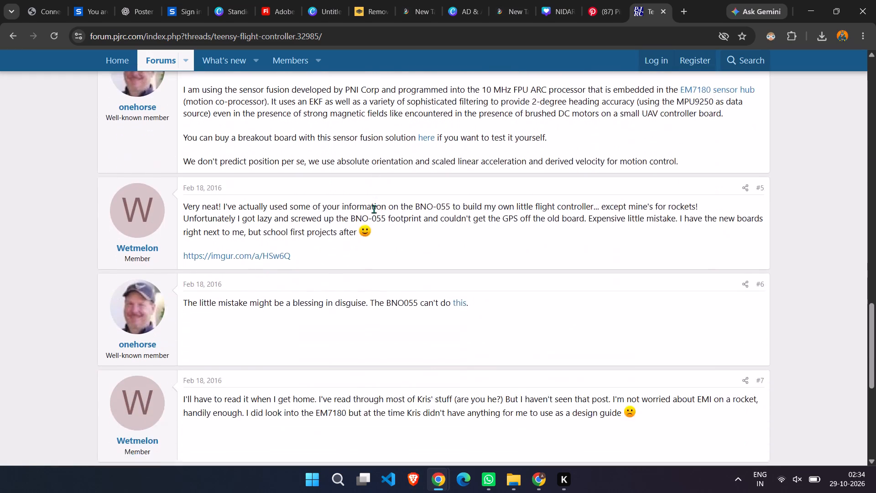
scroll(374, 211, down, 12)
scroll(374, 210, up, 4)
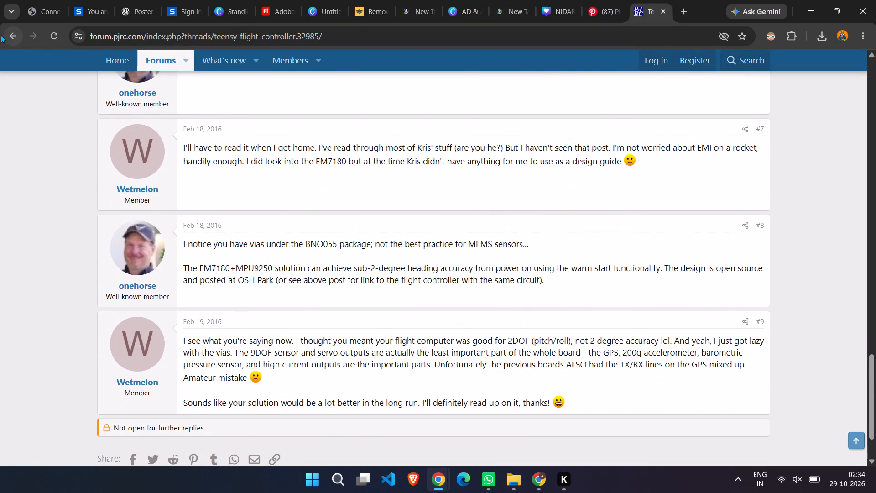
Return to the Google results, reopen the first TeensyPilot project page and enlarge the PCB render in Gallery & Models.
click(2, 28)
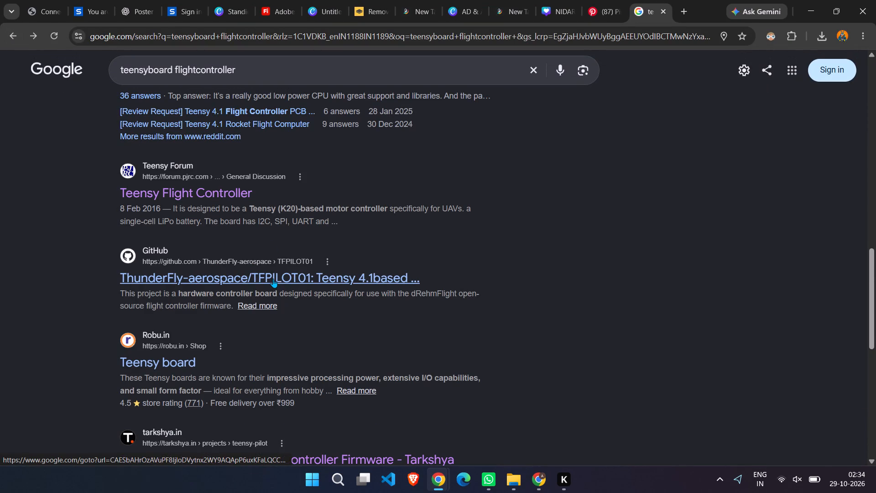
scroll(273, 278, up, 15)
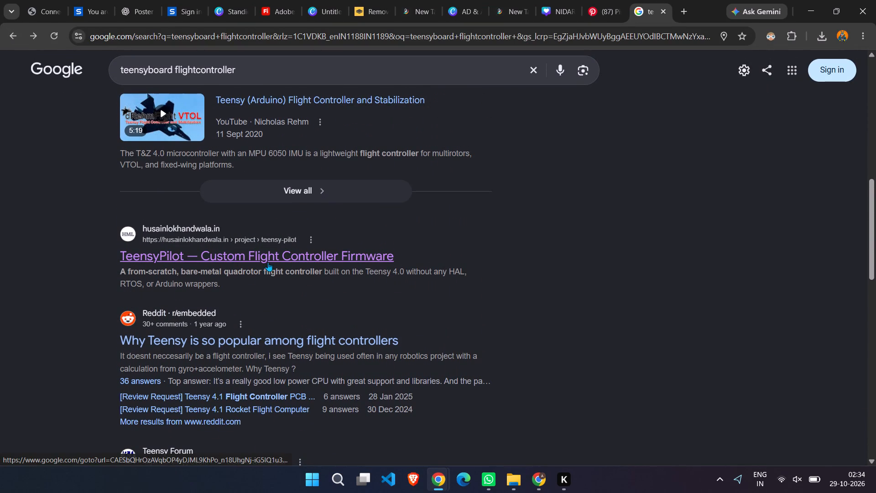
click(268, 258)
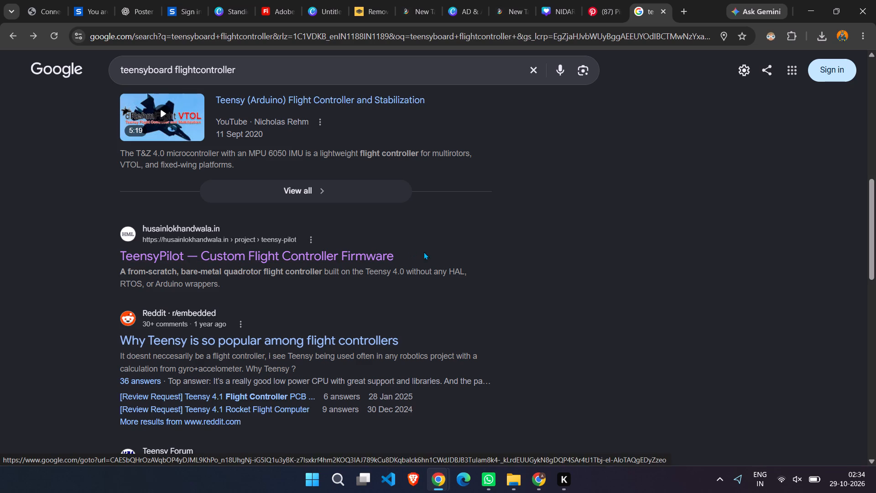
click(339, 253)
scroll(418, 233, down, 6)
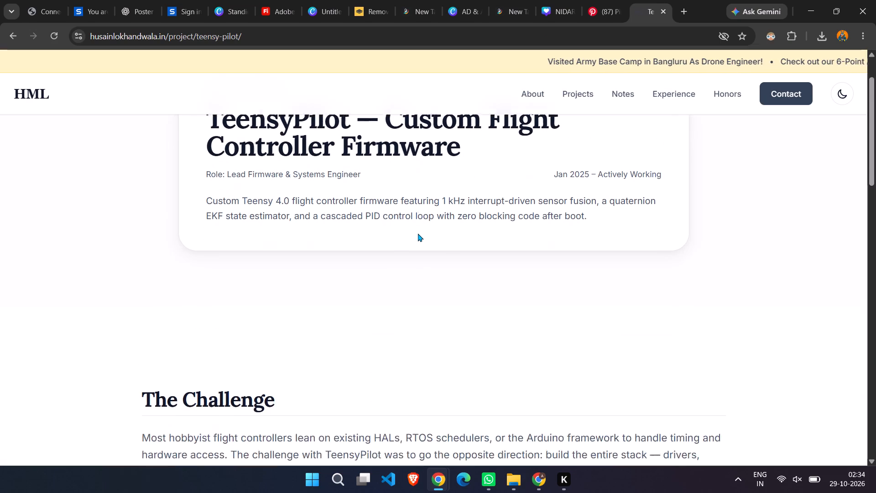
scroll(418, 233, down, 20)
scroll(418, 233, down, 20)
scroll(418, 233, down, 4)
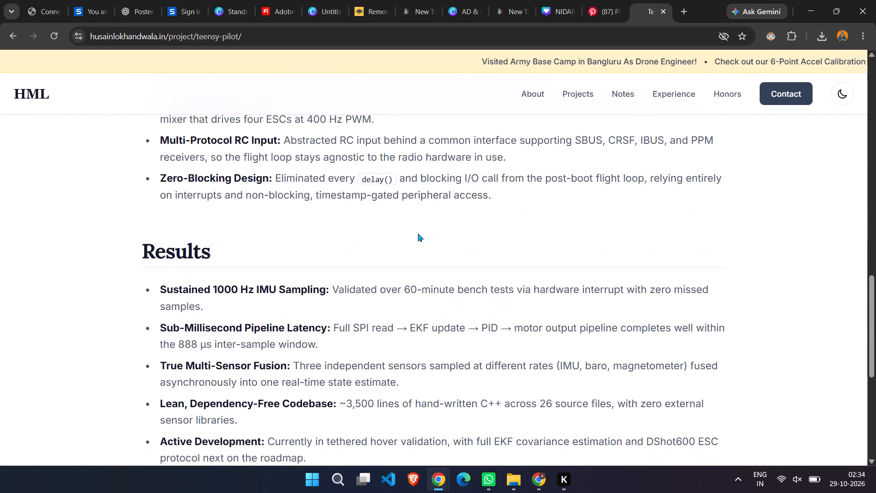
scroll(418, 233, down, 18)
scroll(418, 233, down, 4)
click(245, 296)
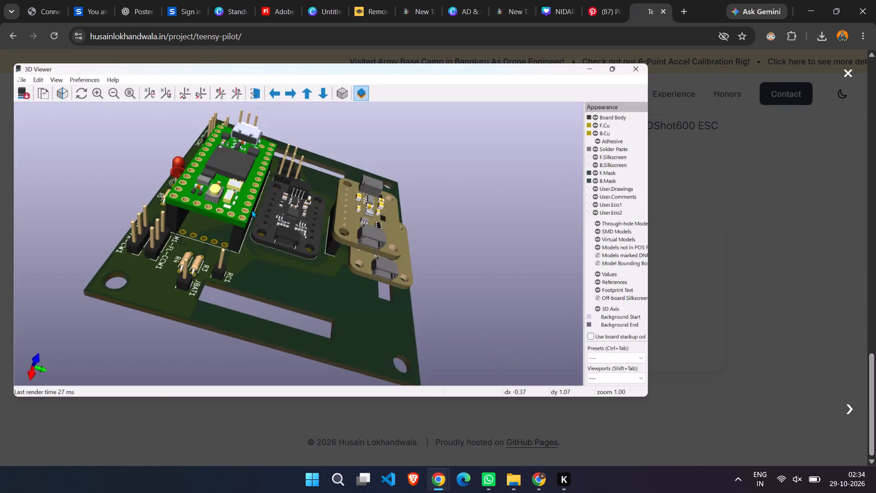
Save the enlarged PCB render to Downloads as TeensyPilot-Prototype-PCB-Mockup-KiCad in webp format.
right_click(284, 194)
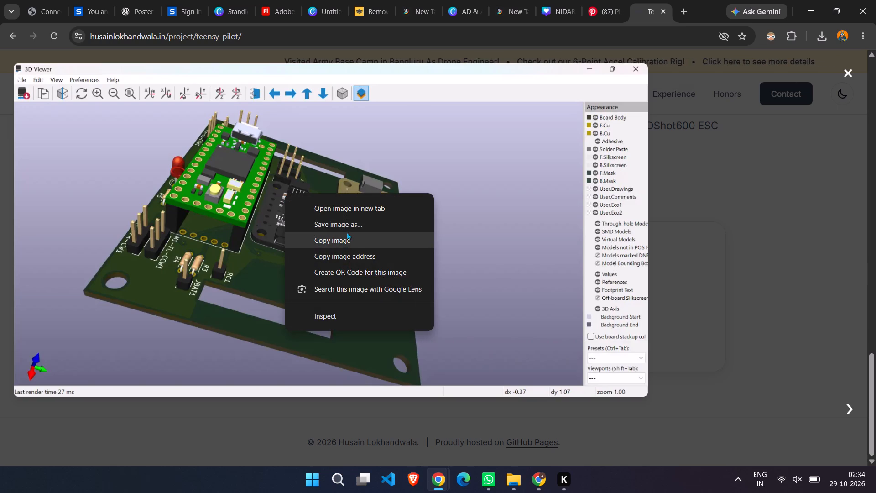
click(347, 227)
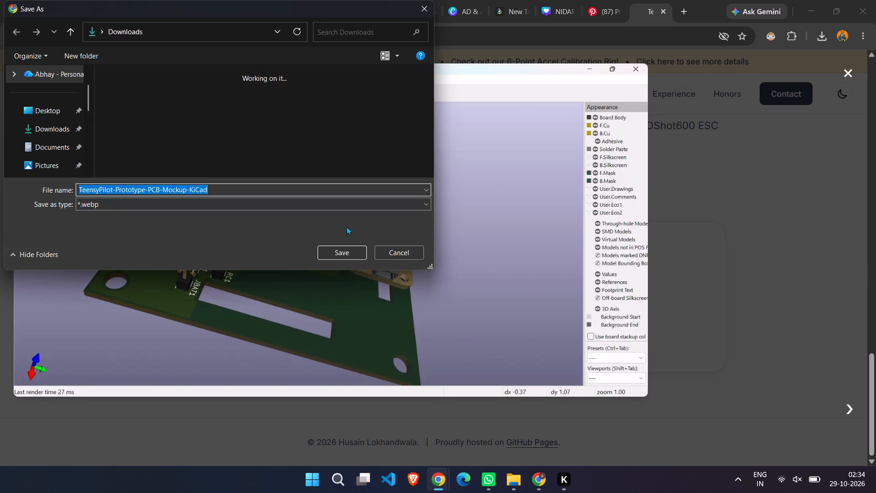
click(335, 249)
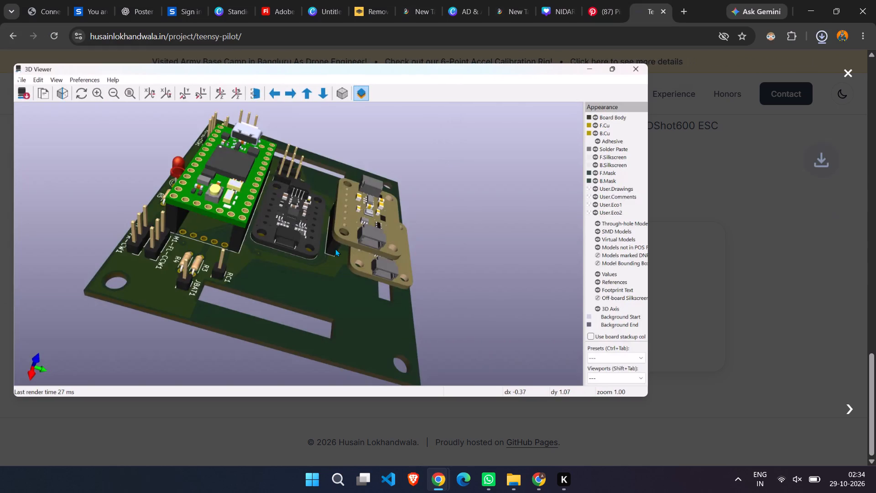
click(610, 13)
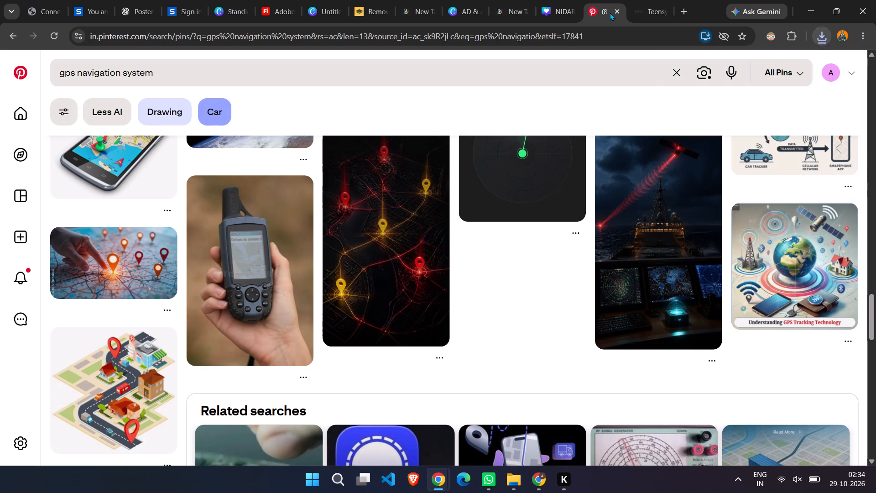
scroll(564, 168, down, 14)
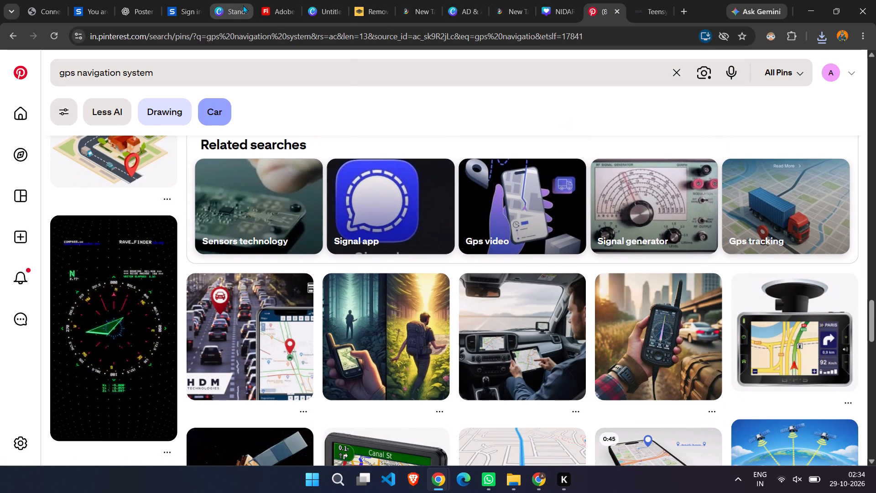
Return to the Canva standee design, upload TeensyPilot-Prototype-PCB-Mockup-KiCad from Downloads and add it to the Autodrag page.
click(220, 12)
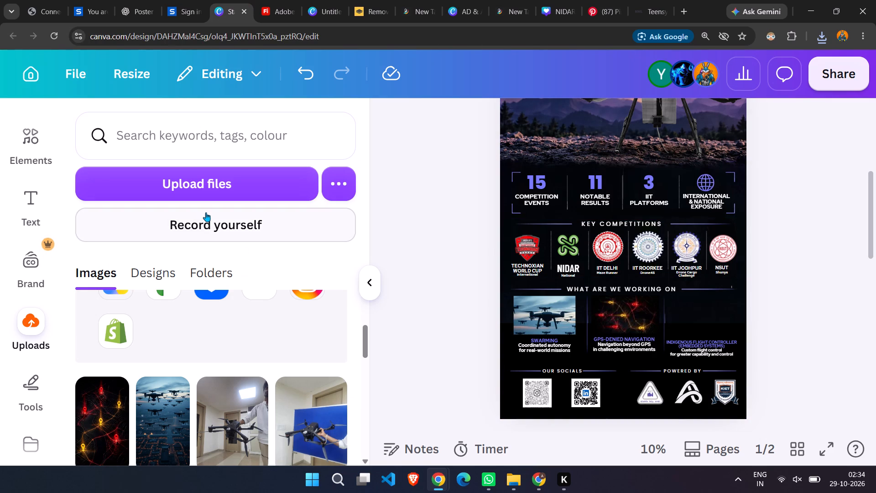
click(228, 175)
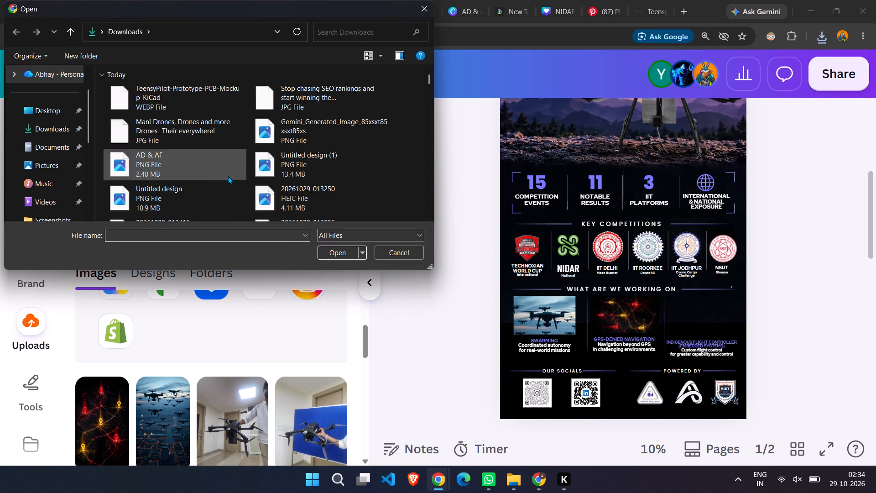
click(151, 91)
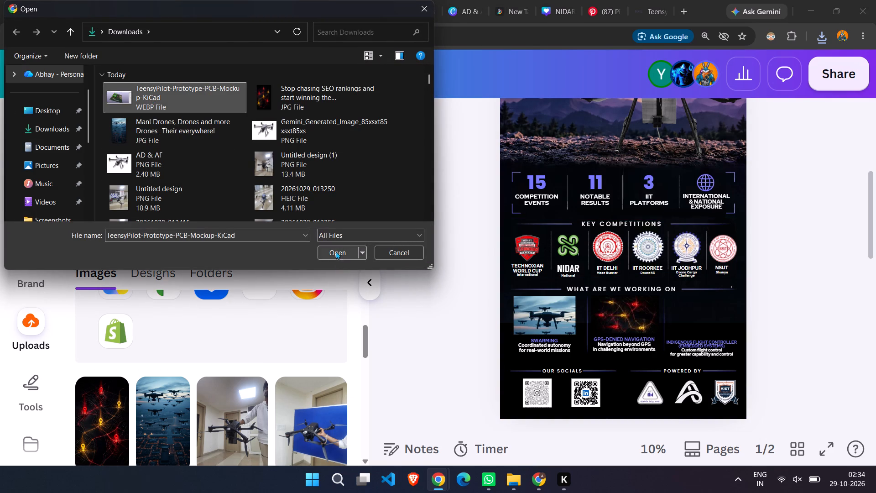
click(336, 249)
click(203, 426)
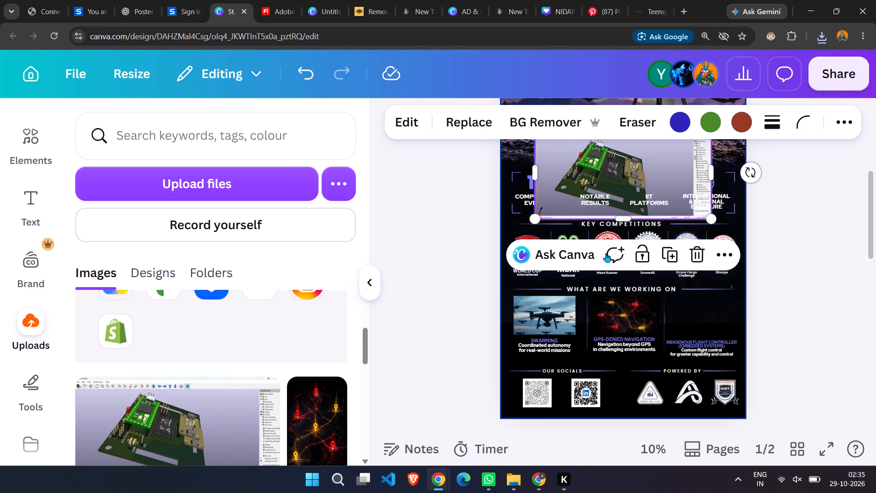
drag(655, 169, 661, 226)
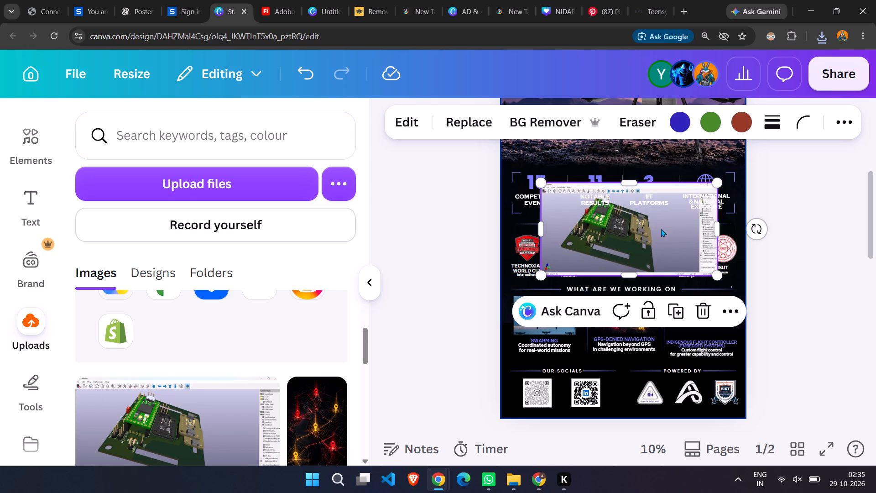
Crop the PCB image to remove the KiCad side panel, top toolbar and bottom bar around the board.
click(416, 121)
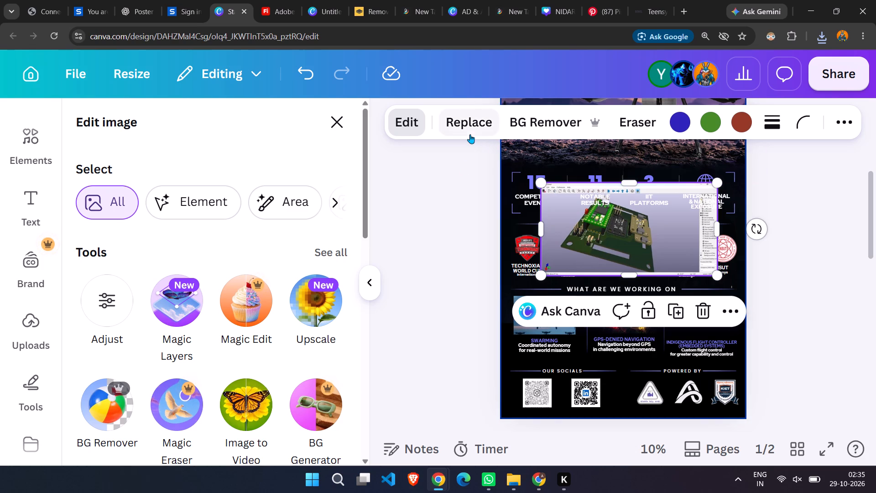
click(415, 121)
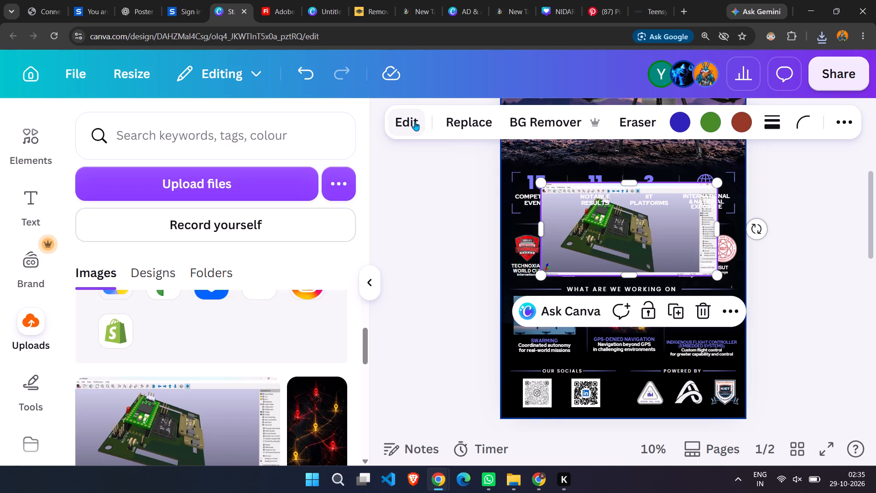
click(415, 121)
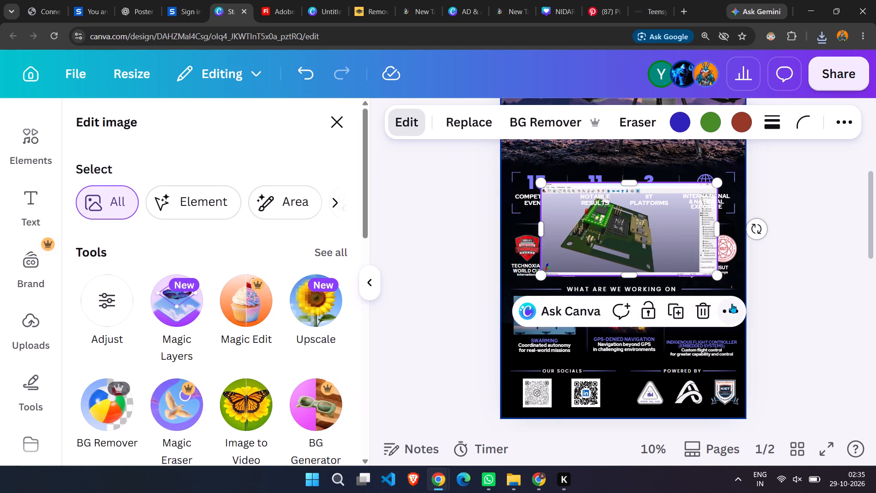
drag(714, 230, 695, 228)
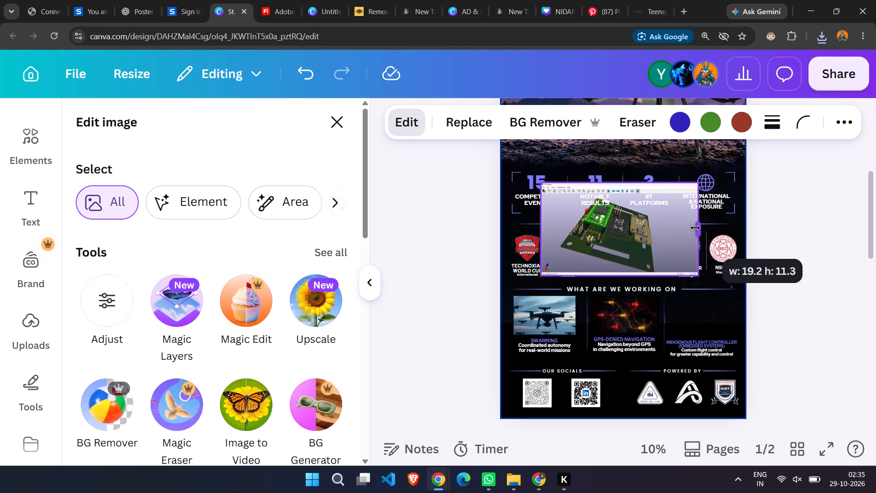
drag(695, 228, 697, 237)
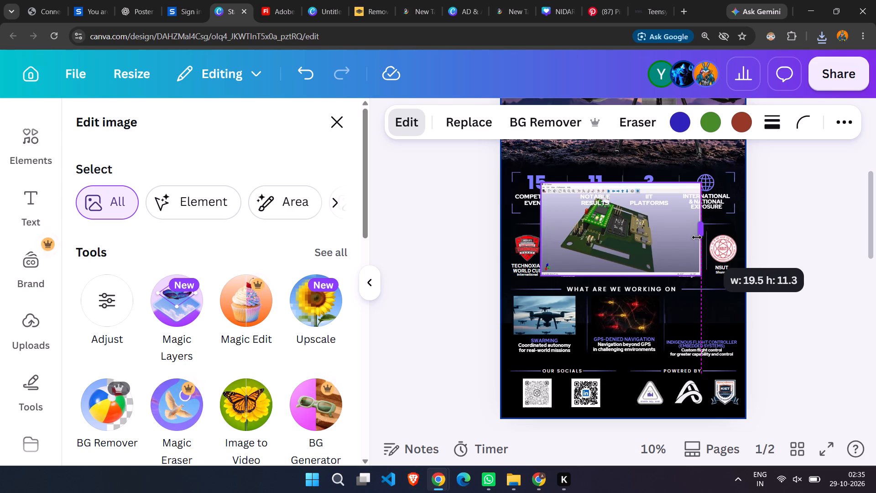
drag(697, 237, 692, 239)
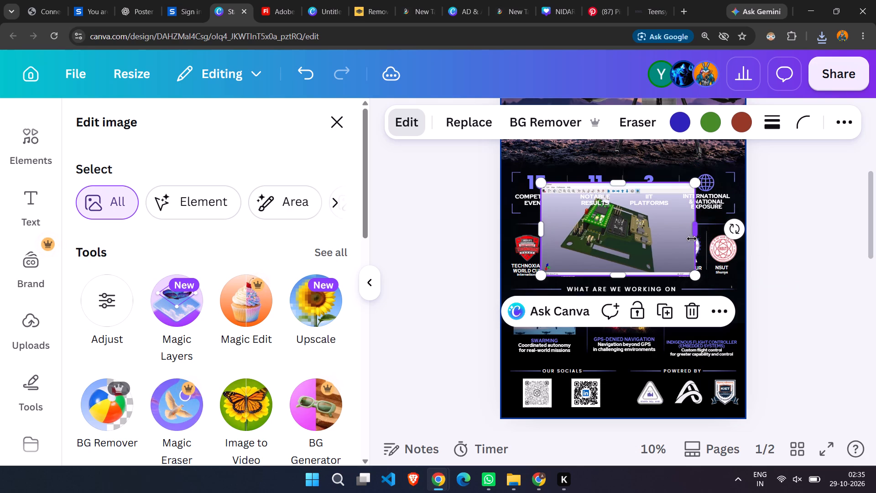
click(544, 182)
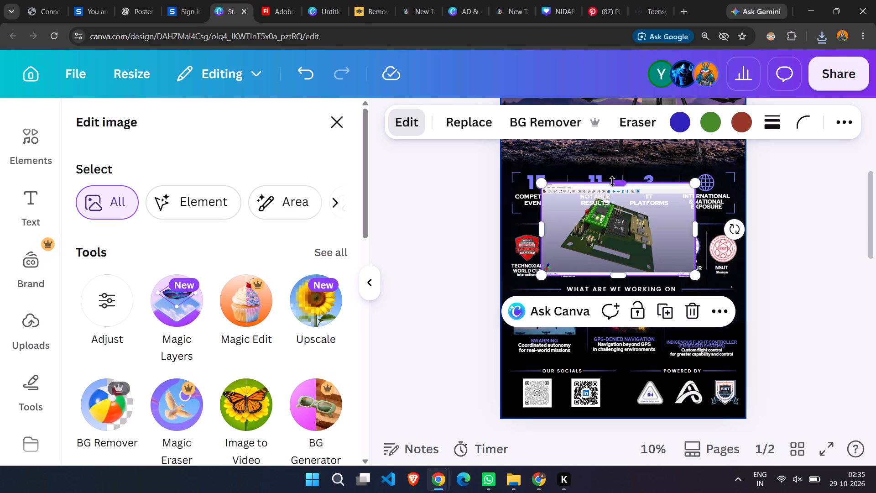
drag(612, 181, 615, 188)
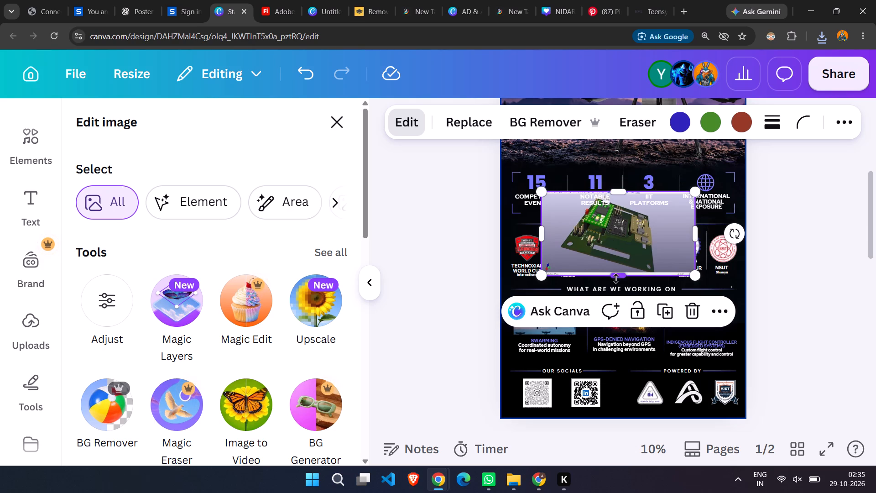
drag(616, 279, 616, 274)
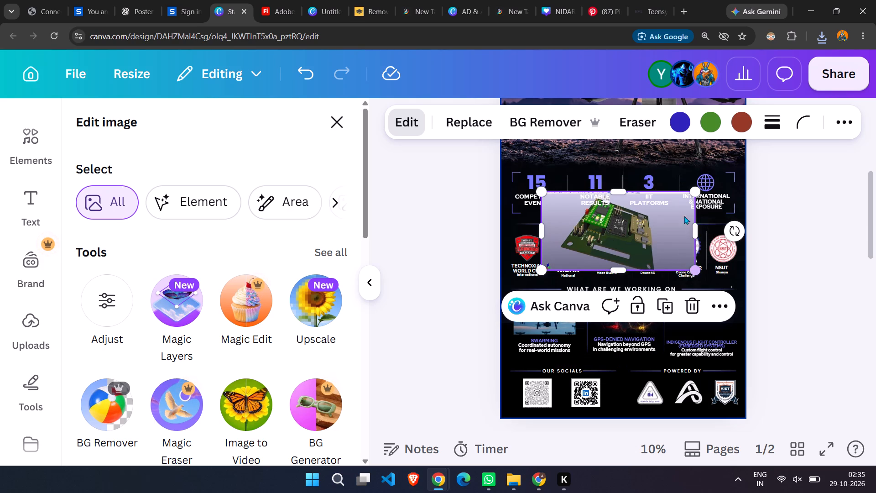
Scale the cropped PCB image down to roughly half its size and bring it over the What Are We Working On heading.
drag(696, 188, 661, 216)
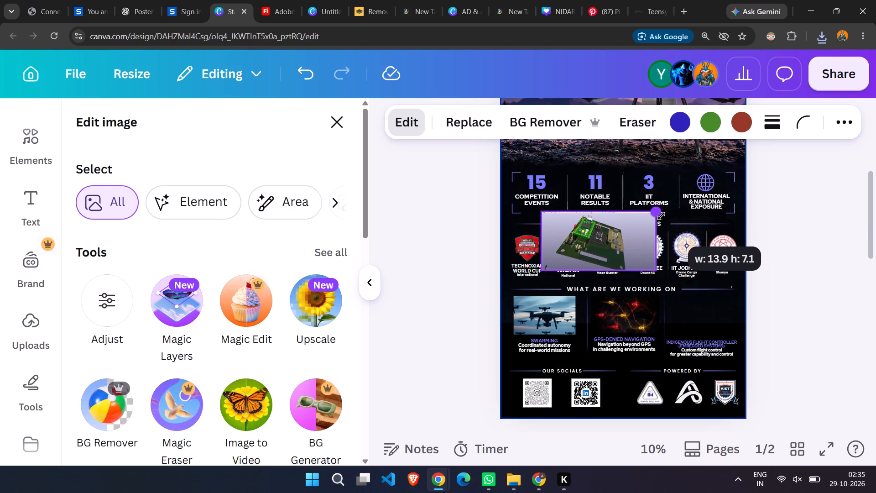
drag(661, 216, 641, 229)
drag(604, 249, 608, 251)
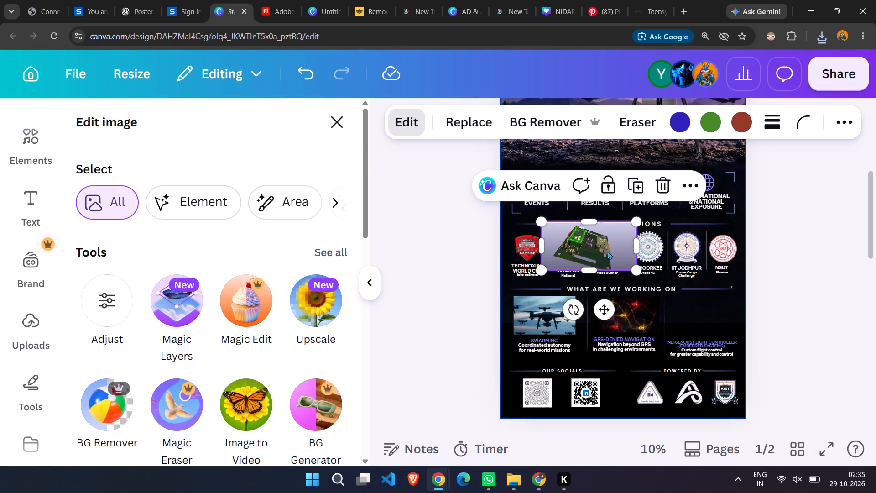
drag(608, 251, 675, 296)
Crop the empty background from both sides of the PCB image so the board fills more of the frame.
drag(711, 294, 711, 293)
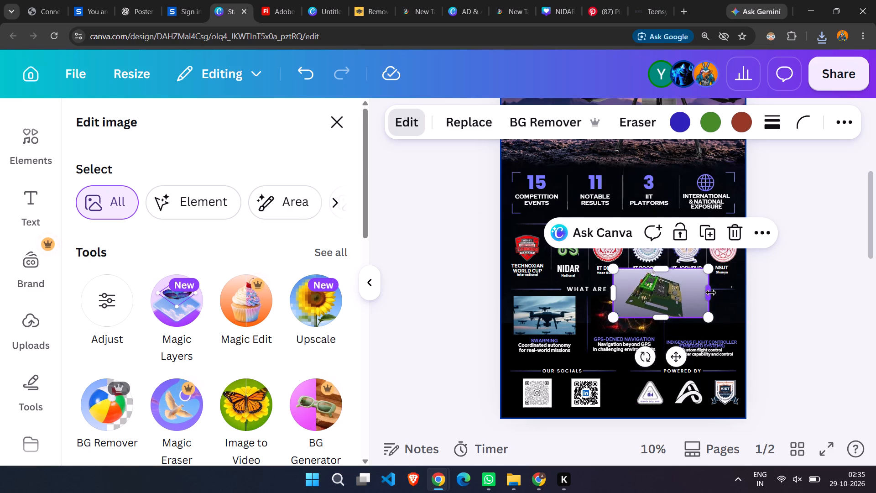
drag(711, 293, 695, 294)
drag(614, 294, 614, 292)
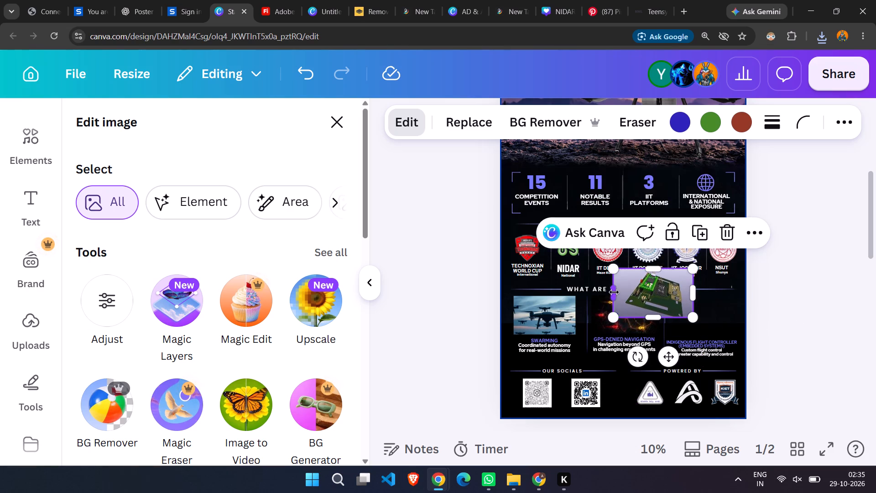
drag(614, 292, 619, 292)
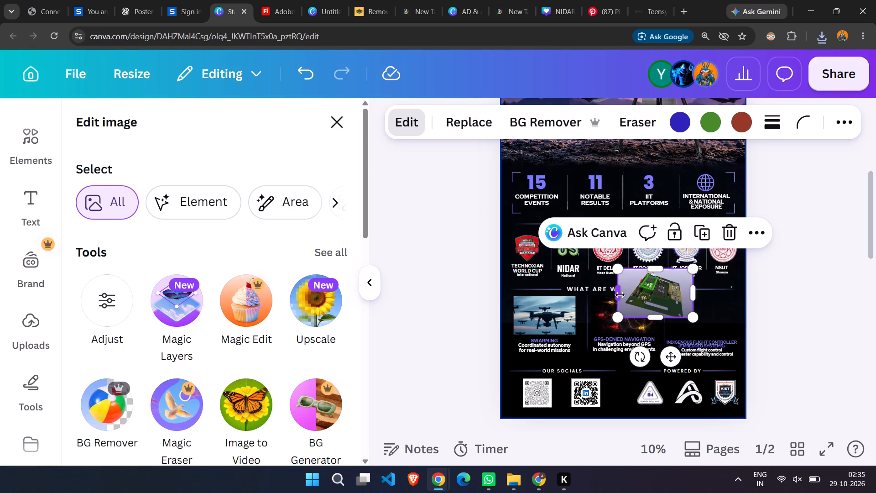
Shrink the PCB image and fit it above the Indigenous Flight Controller caption, level with the other two pictures and clear of the text.
drag(623, 270, 624, 269)
drag(624, 269, 630, 276)
drag(662, 294, 690, 313)
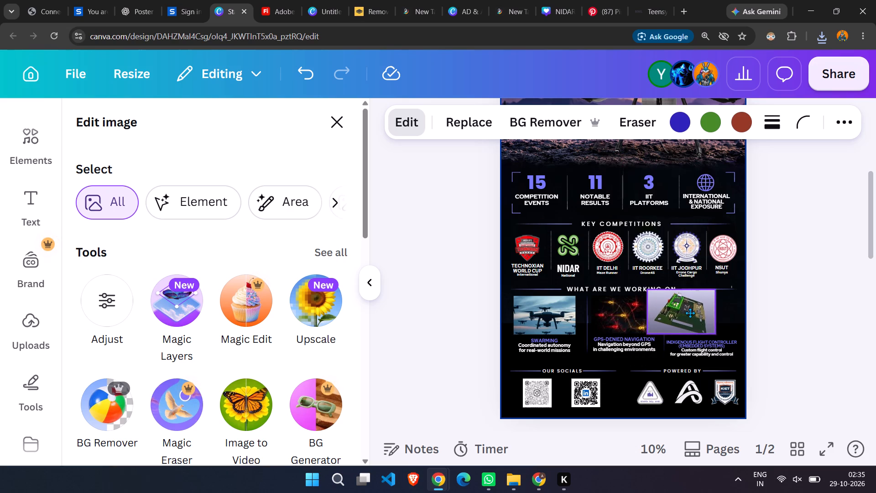
drag(690, 313, 703, 316)
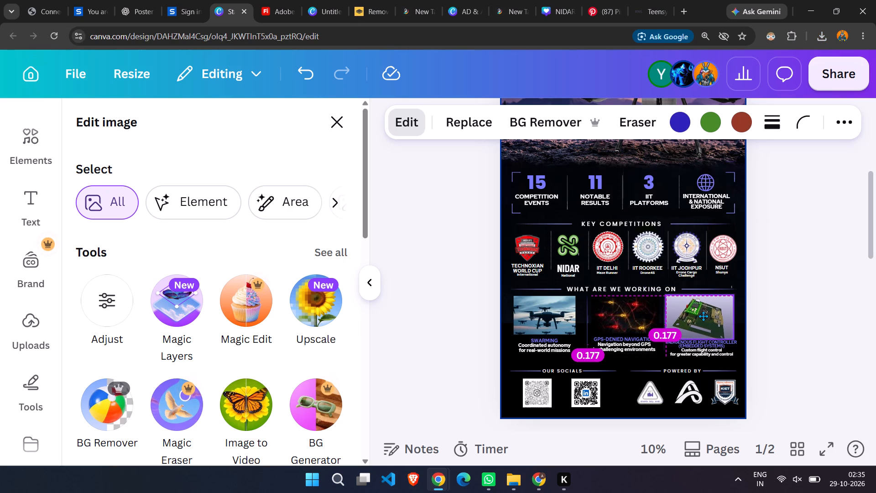
drag(703, 316, 706, 316)
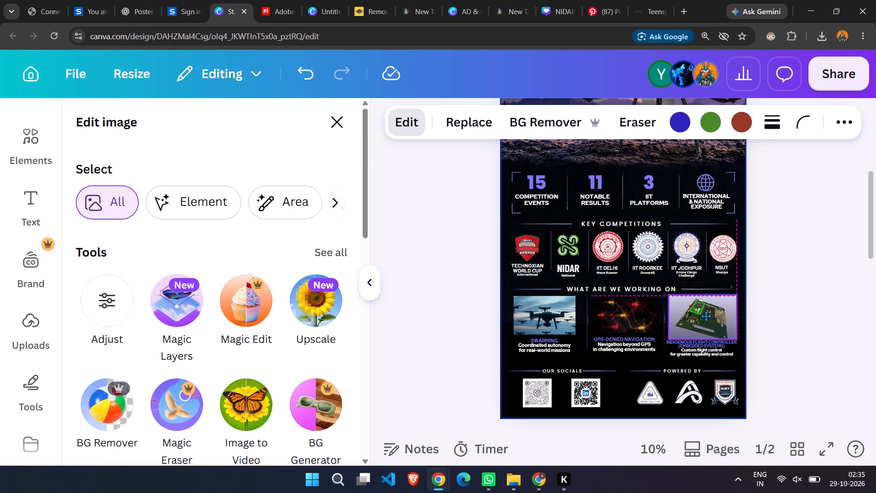
drag(706, 316, 706, 316)
click(789, 304)
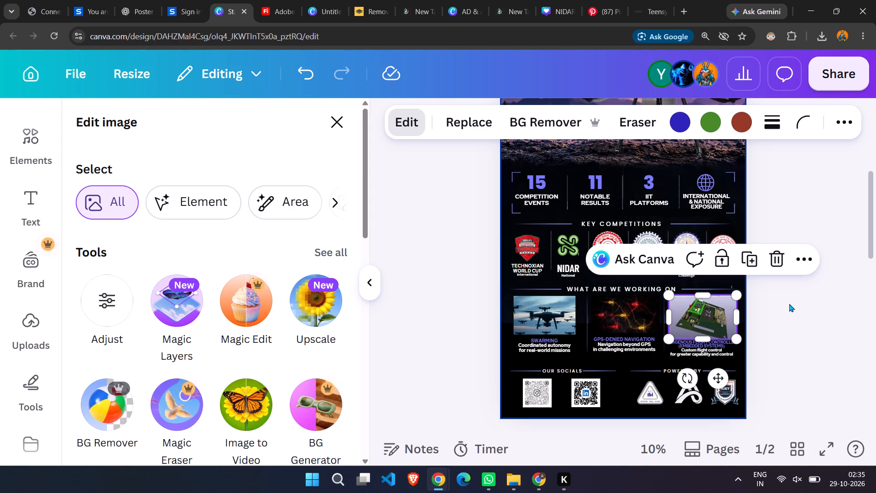
click(789, 304)
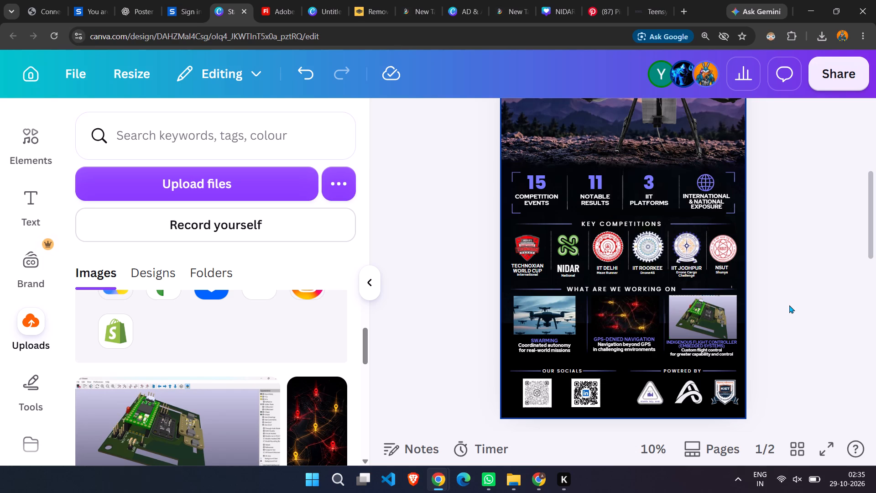
click(705, 318)
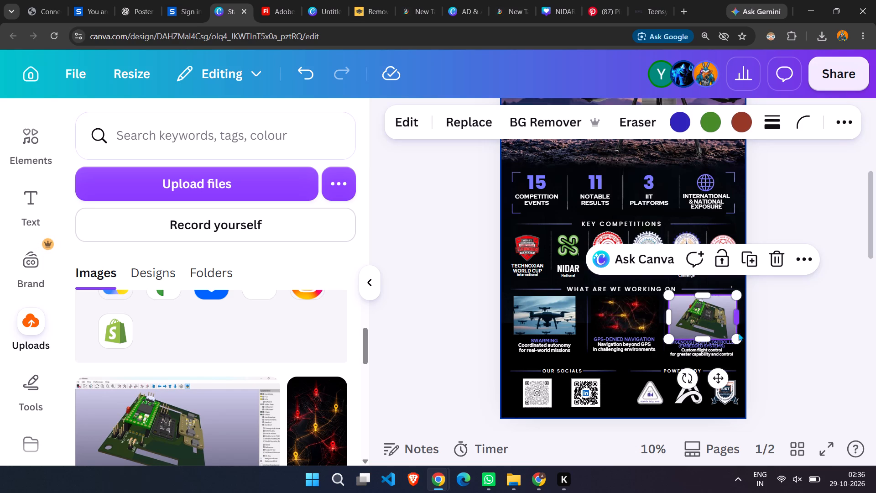
drag(736, 339, 734, 338)
drag(734, 338, 732, 335)
click(794, 325)
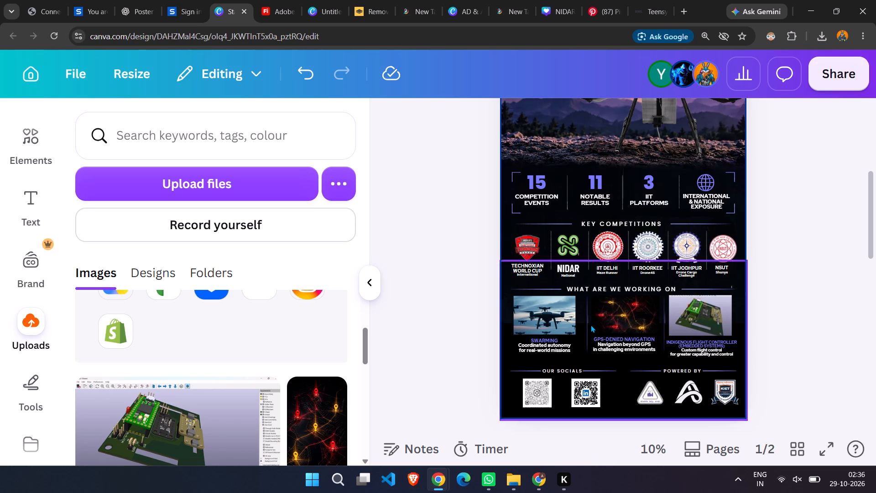
Move the GPS-Denied Navigation and Swarming captions slightly down to line up with the Indigenous Flight Controller caption.
click(631, 344)
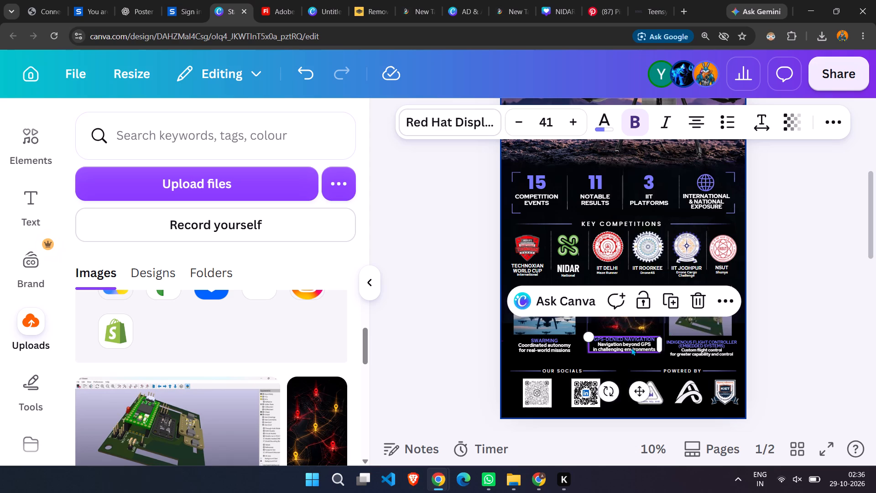
click(803, 320)
click(548, 338)
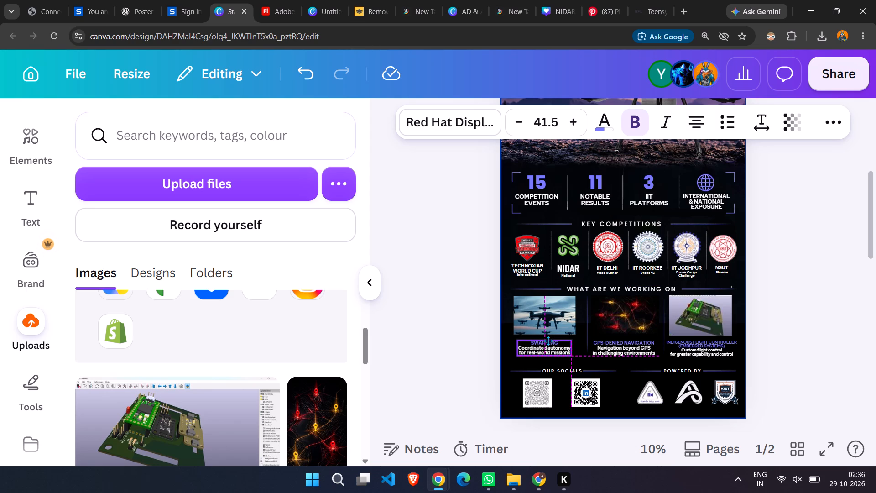
click(439, 337)
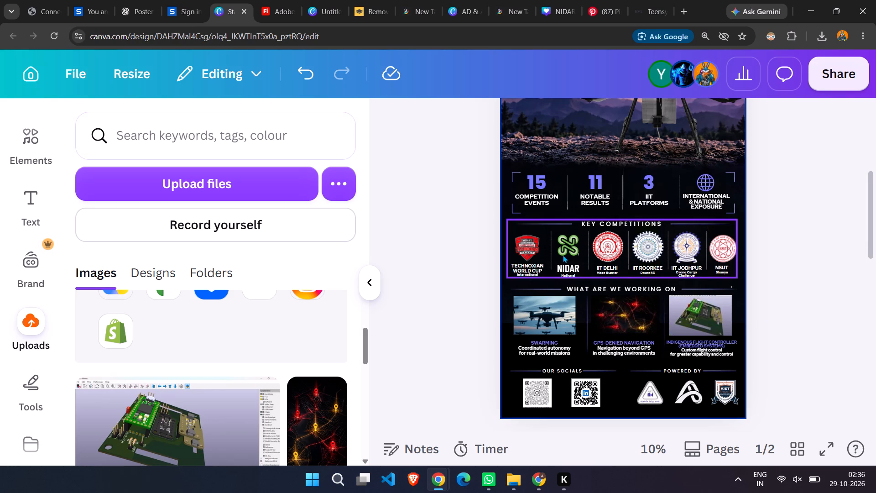
Review the full Autodrag standee page from the headline down to the socials row and the start of the Autoforge page.
scroll(588, 239, down, 1)
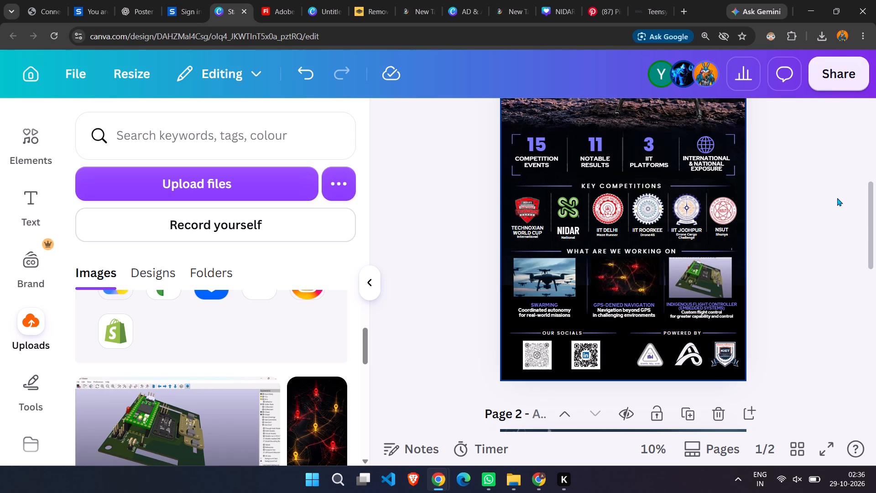
scroll(837, 198, down, 4)
scroll(791, 182, down, 2)
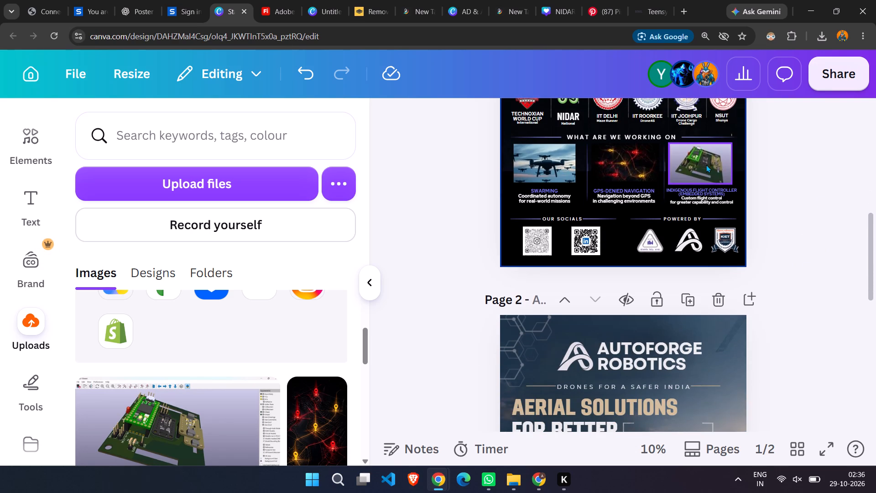
scroll(746, 184, up, 13)
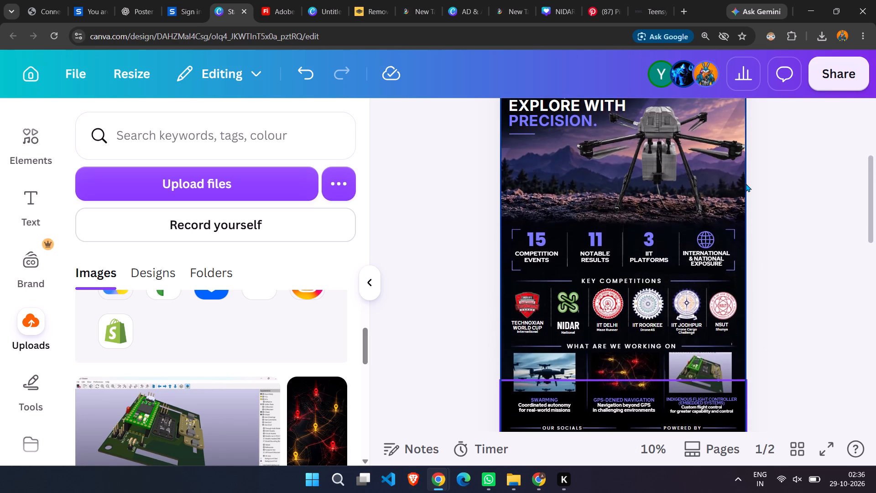
scroll(746, 184, up, 9)
scroll(746, 184, down, 6)
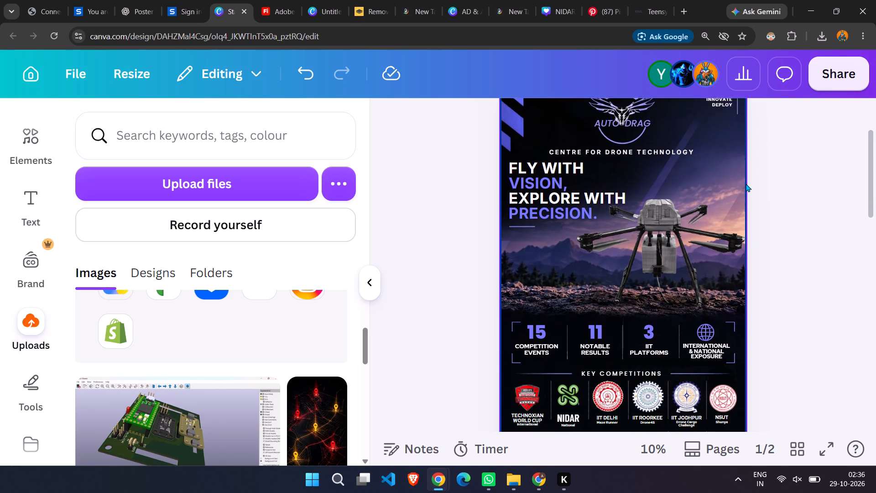
scroll(746, 184, down, 11)
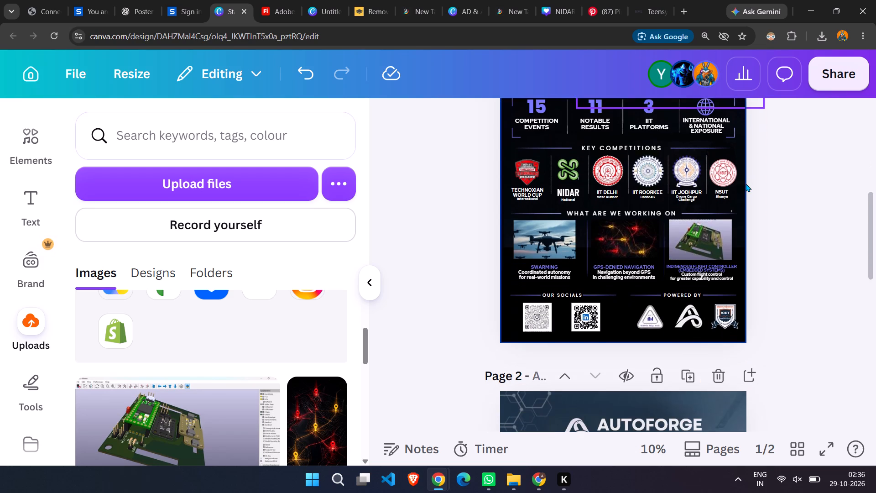
scroll(746, 184, down, 4)
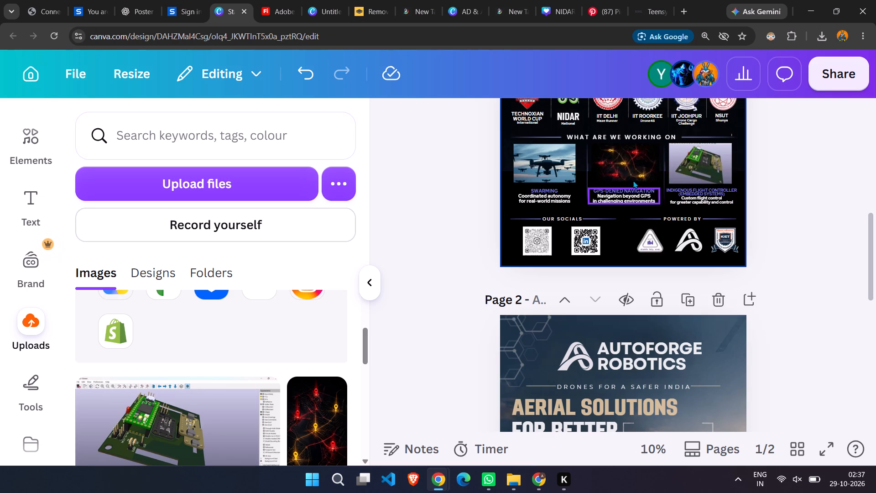
Switch to Pinterest and search the pins for navigation.
click(594, 0)
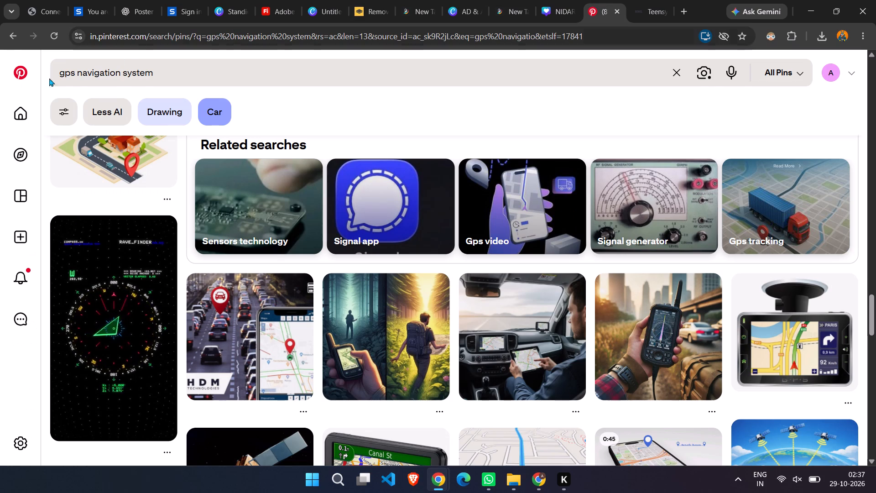
click(10, 28)
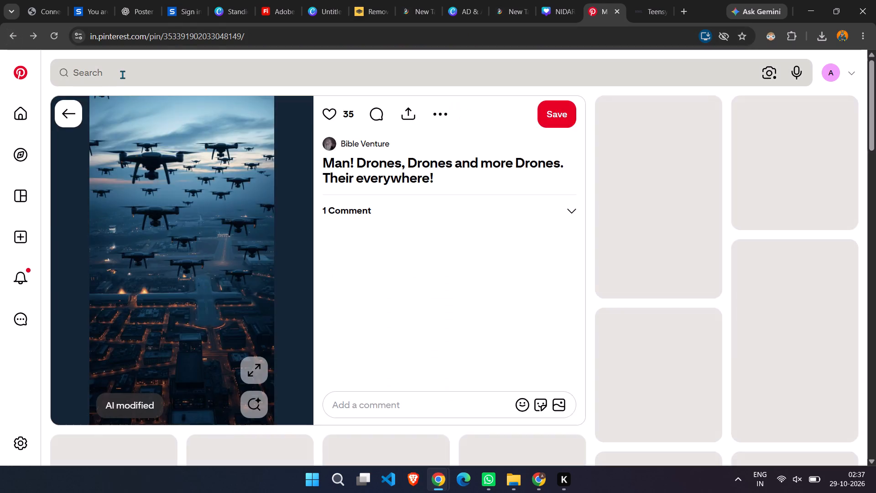
click(122, 74)
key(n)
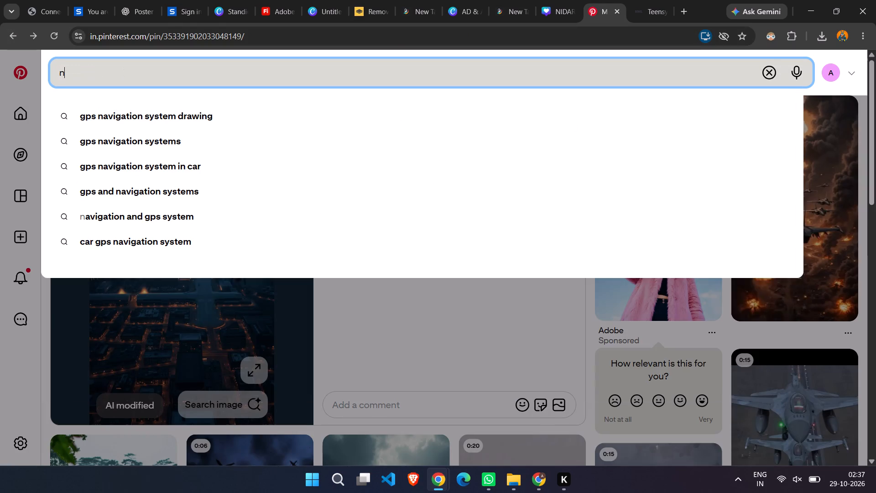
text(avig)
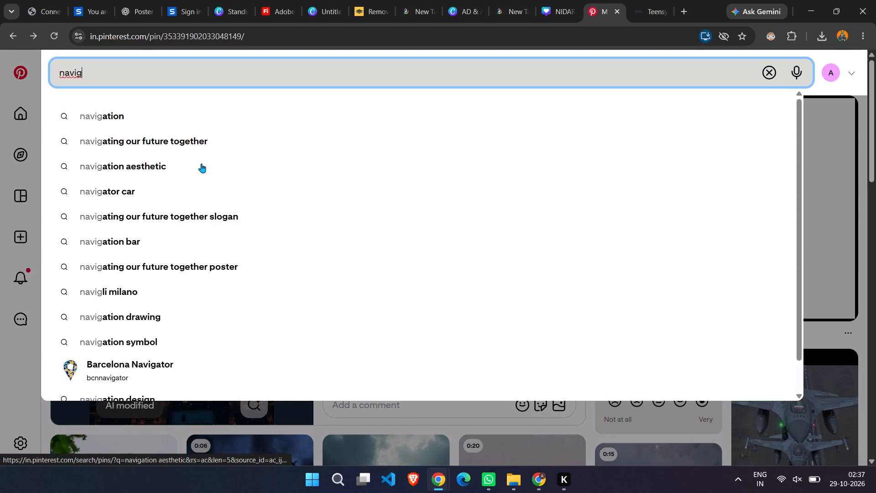
click(207, 114)
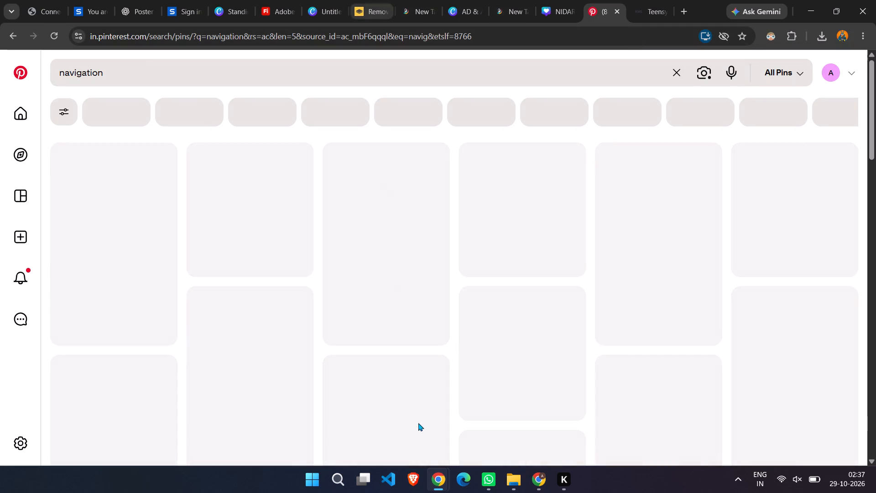
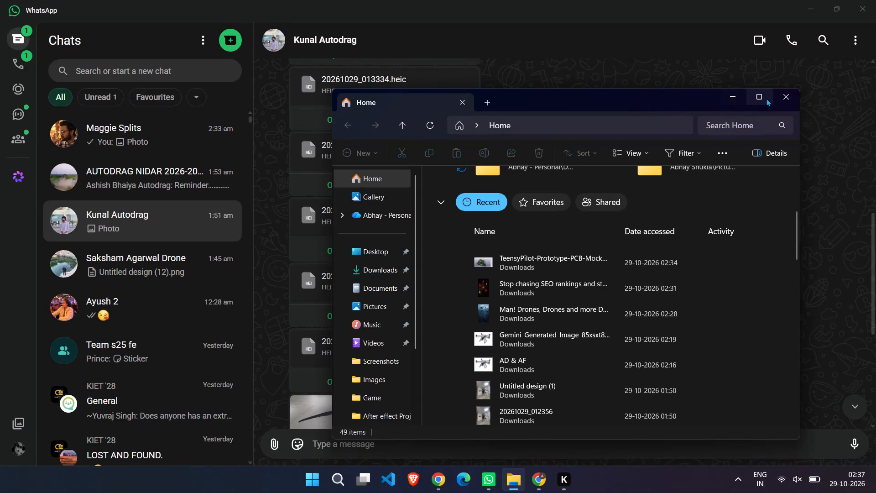
Find the drone photo 20261029_013334.heic among the recent files in File Explorer and open it just once with Photos.
click(766, 97)
scroll(301, 291, down, 6)
scroll(213, 319, down, 2)
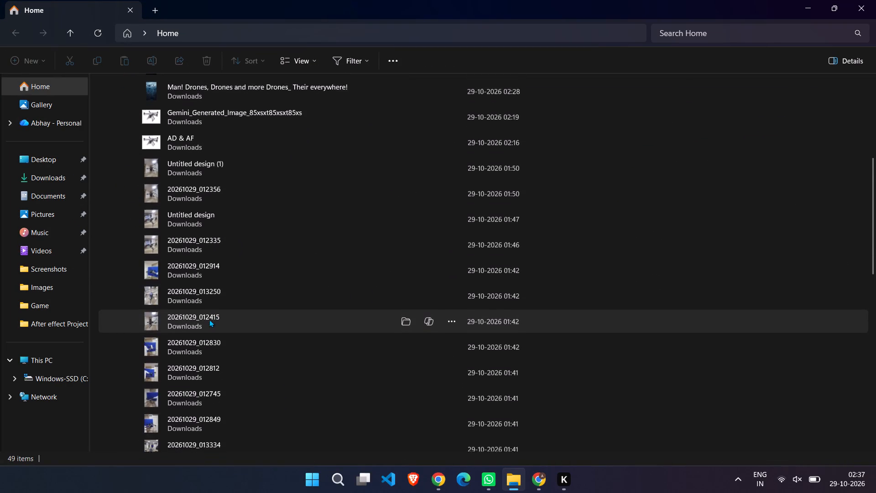
scroll(209, 319, down, 2)
scroll(187, 271, down, 4)
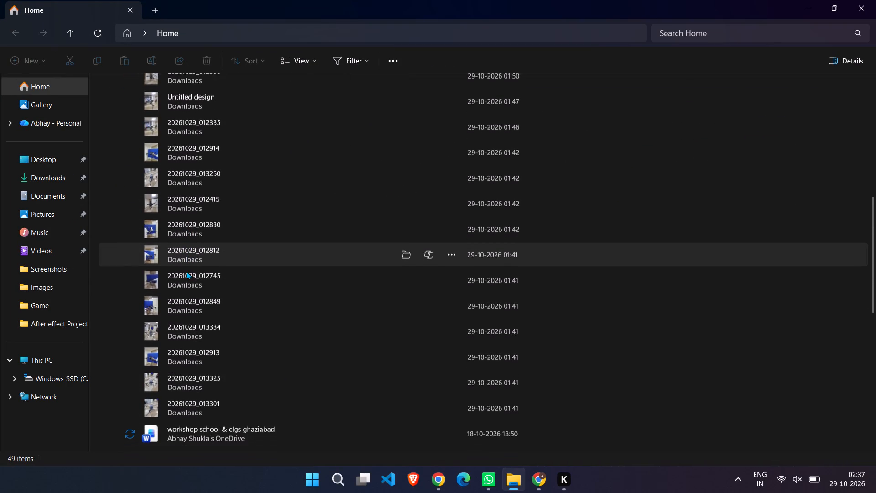
double_click(173, 313)
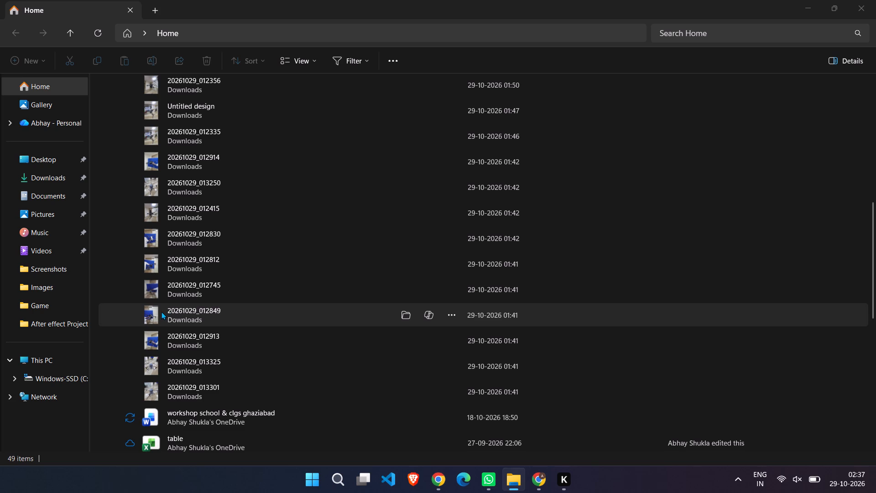
scroll(203, 277, down, 2)
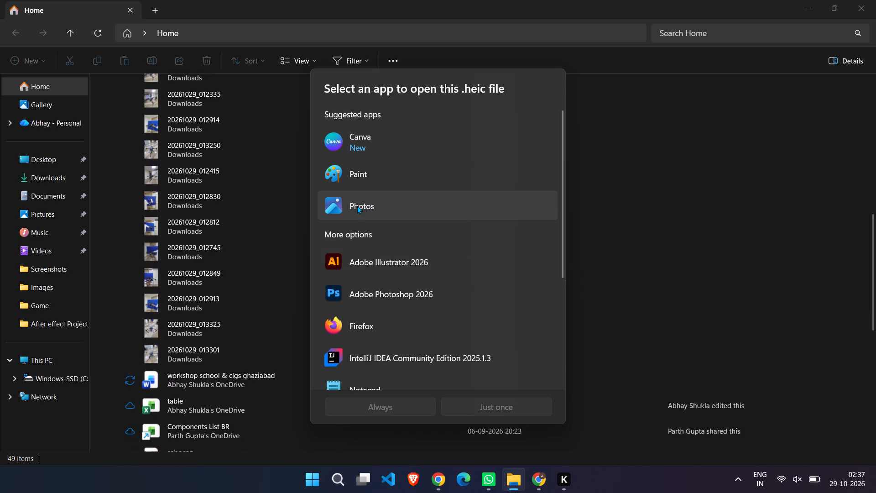
click(356, 204)
click(496, 402)
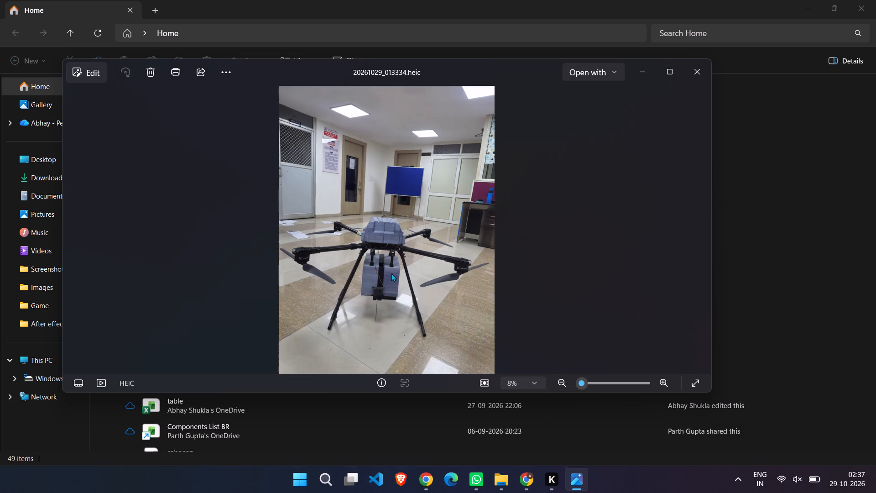
Look over the open drone photo 20261029_013334.heic, and close it to return to the recent files list.
scroll(386, 282, down, 5)
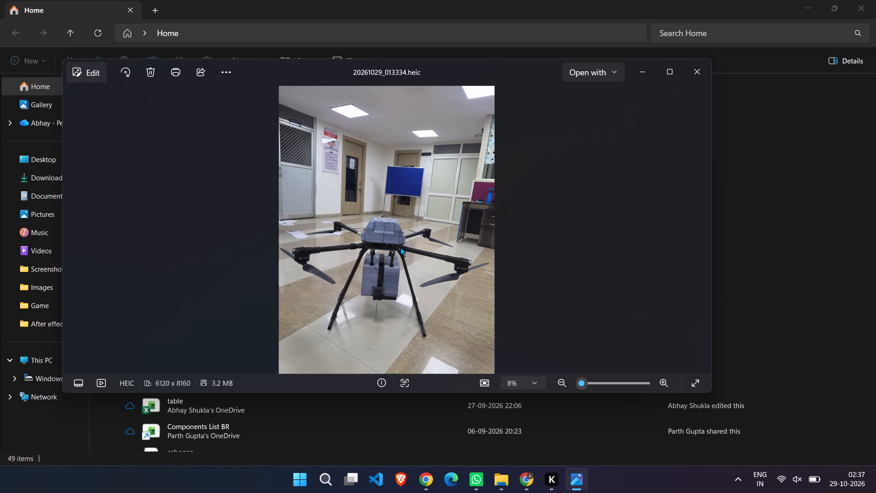
scroll(375, 277, down, 4)
click(692, 70)
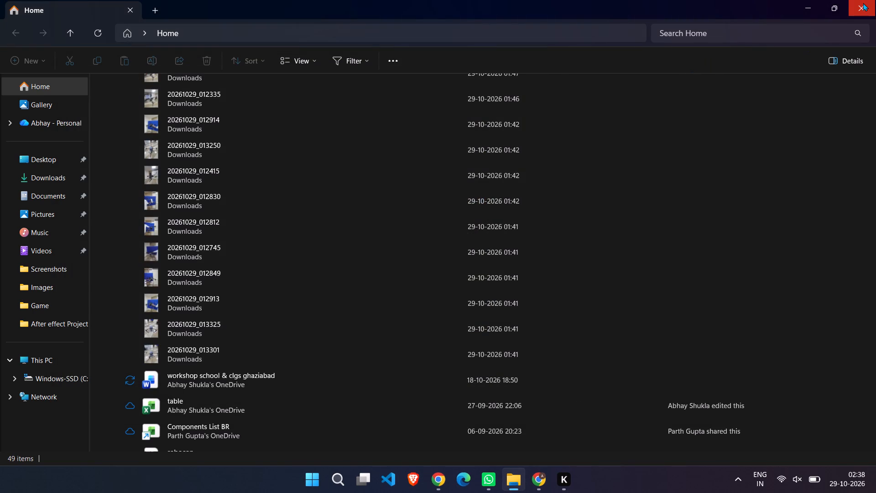
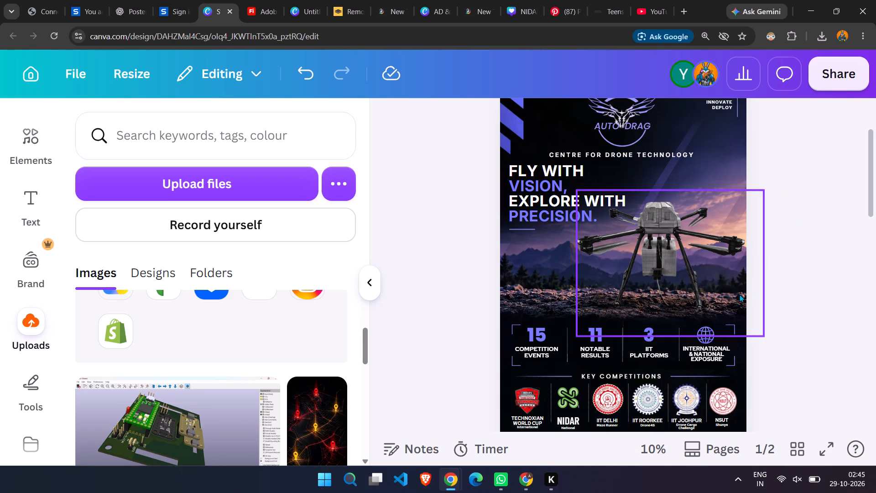
Examine the drone picture and its surroundings up close on the Autodrag standee.
scroll(568, 184, up, 5)
scroll(578, 185, down, 5)
ctrl+scroll(644, 239, up, 11)
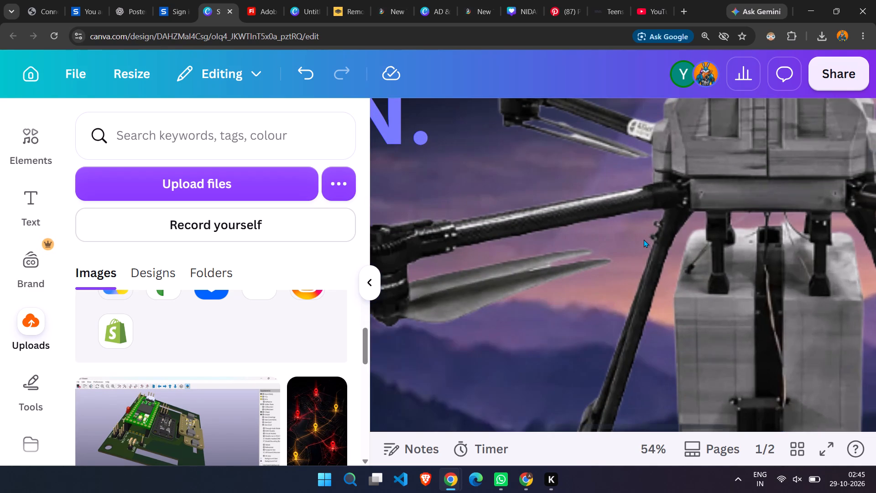
ctrl+scroll(644, 239, down, 6)
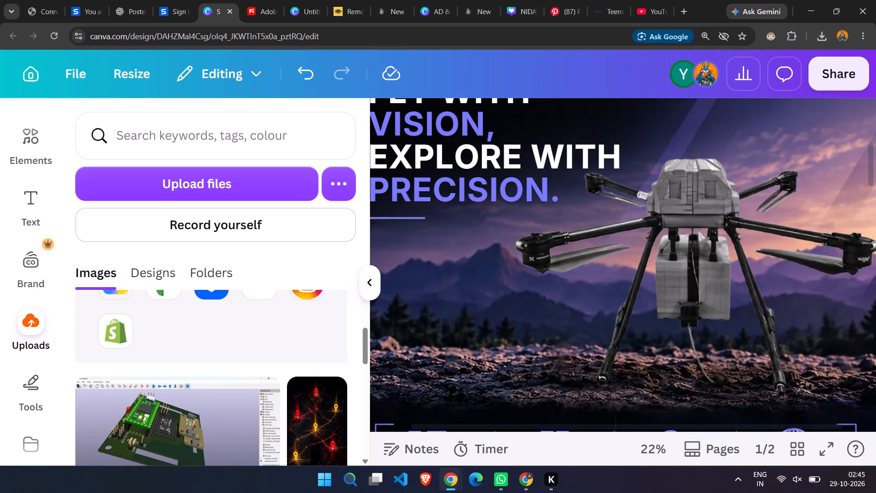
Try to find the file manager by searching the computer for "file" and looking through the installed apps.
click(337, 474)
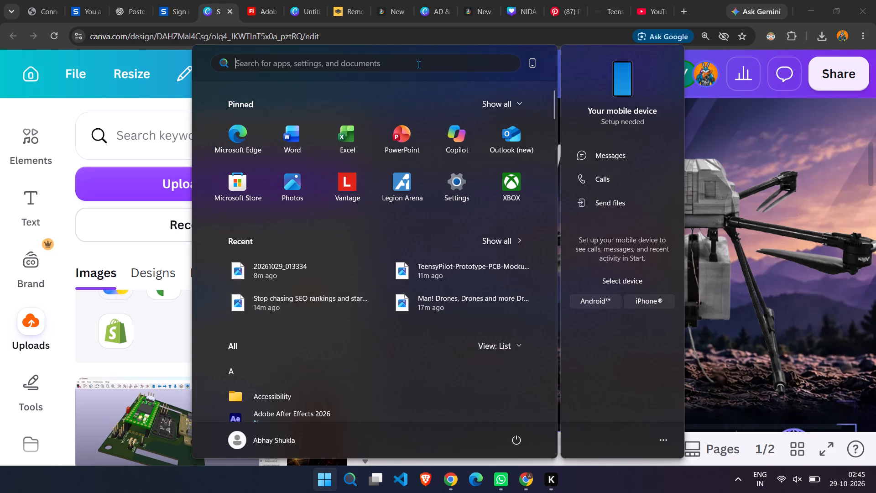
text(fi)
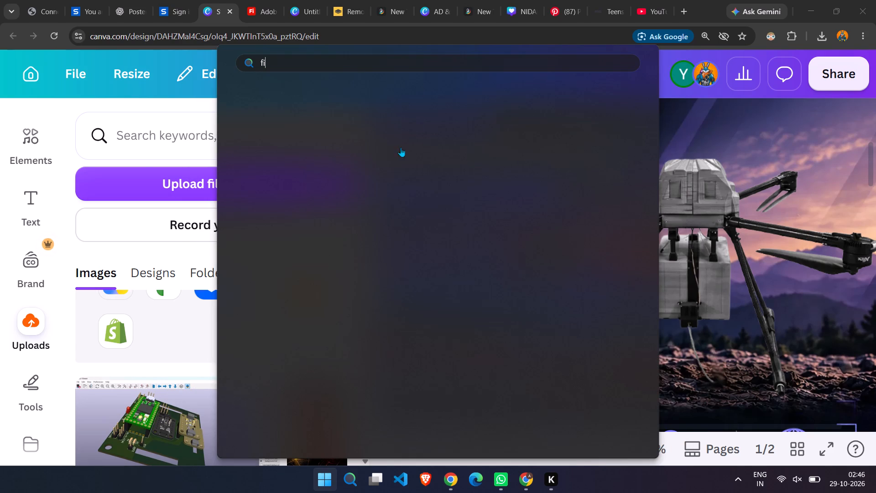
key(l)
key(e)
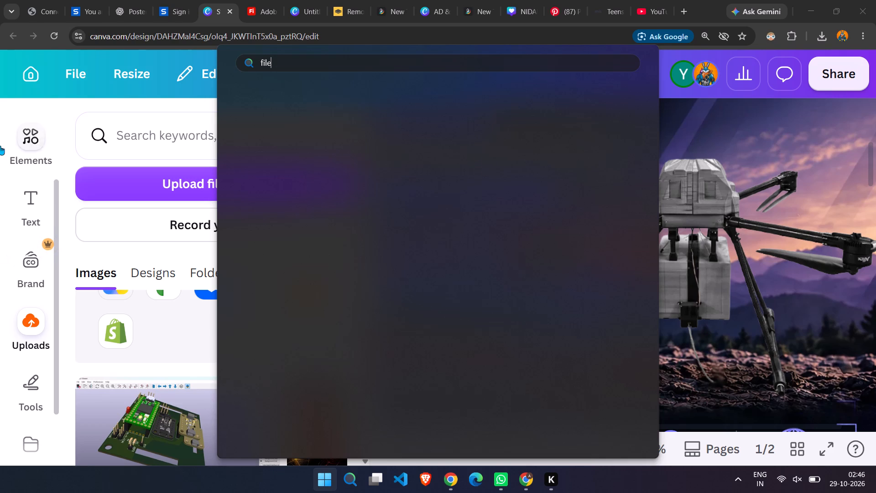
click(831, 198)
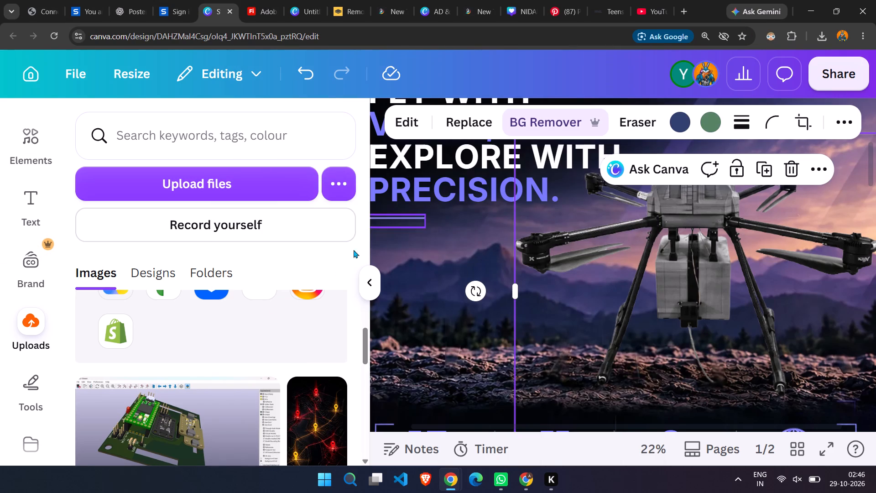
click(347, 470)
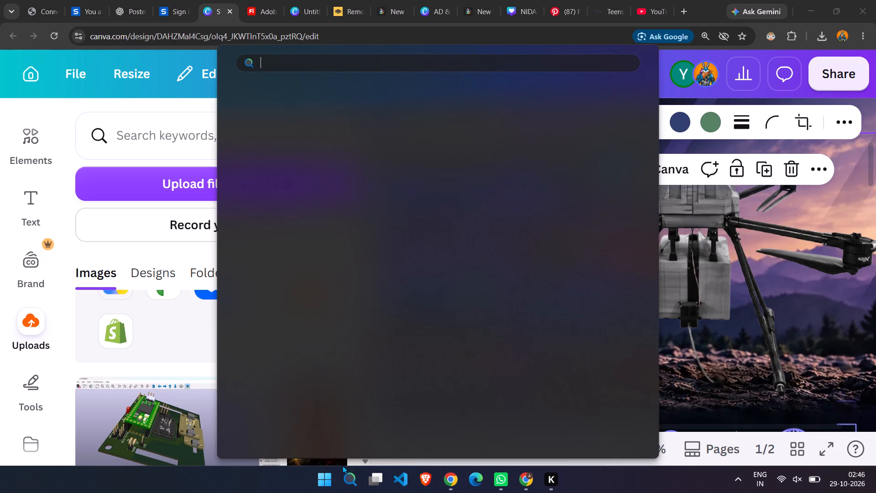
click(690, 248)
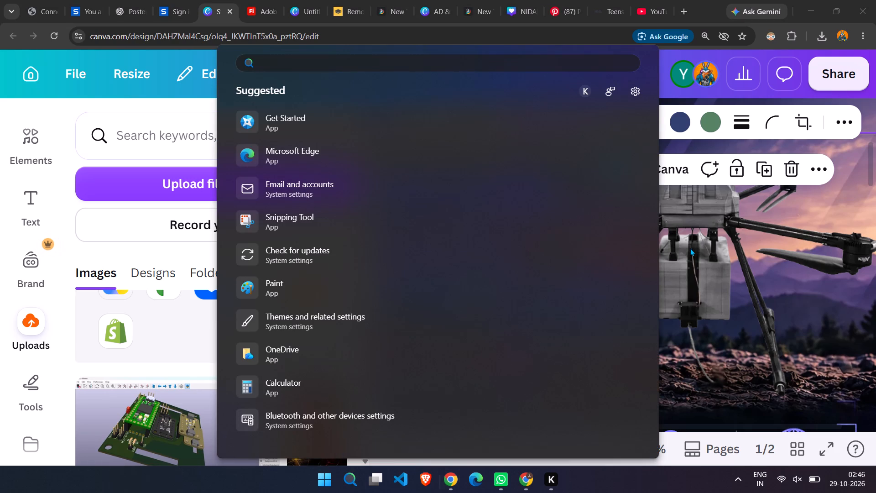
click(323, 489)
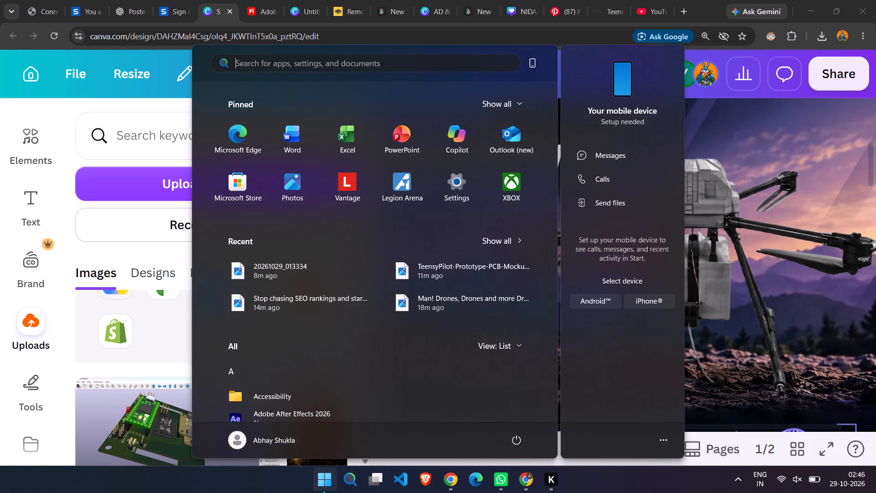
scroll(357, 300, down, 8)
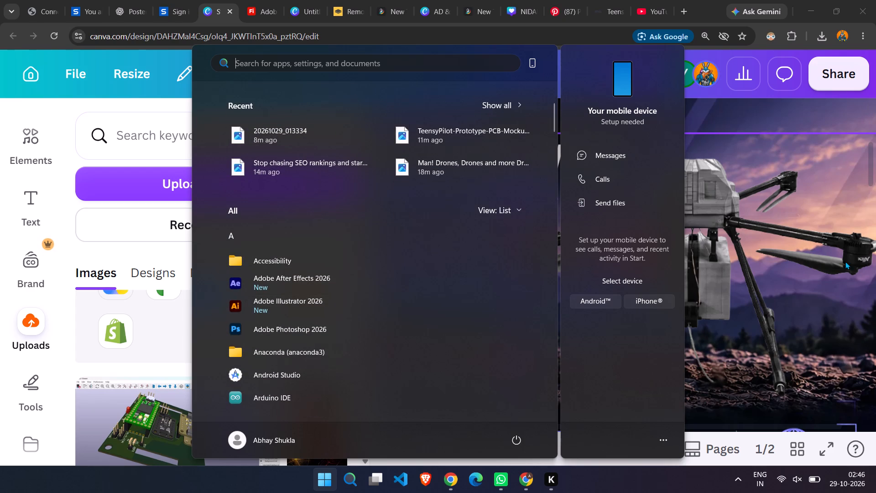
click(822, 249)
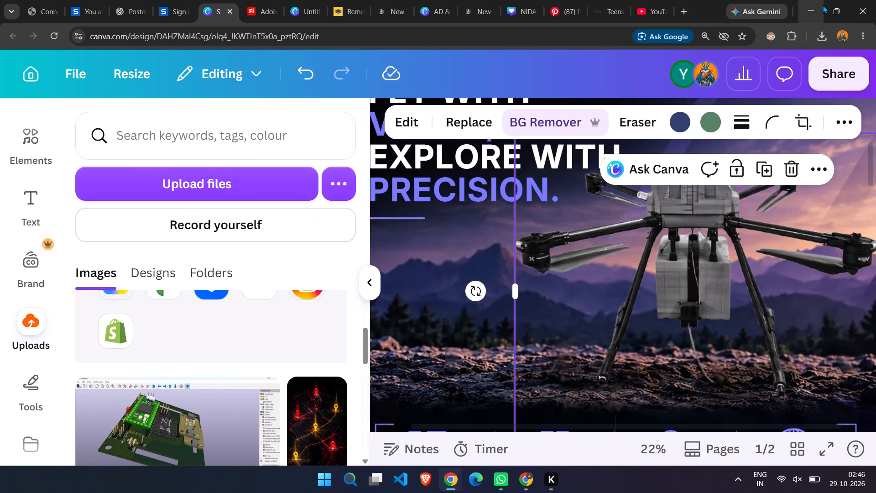
Minimise the browser window holding the Canva standee.
click(823, 5)
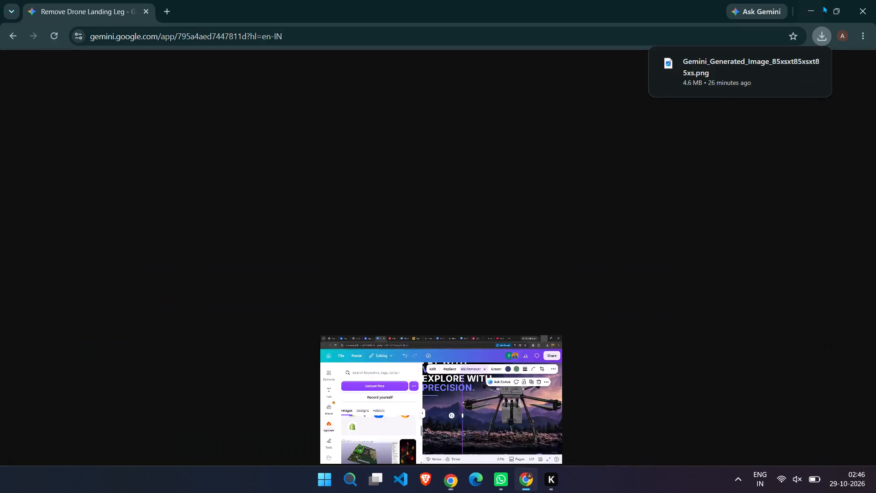
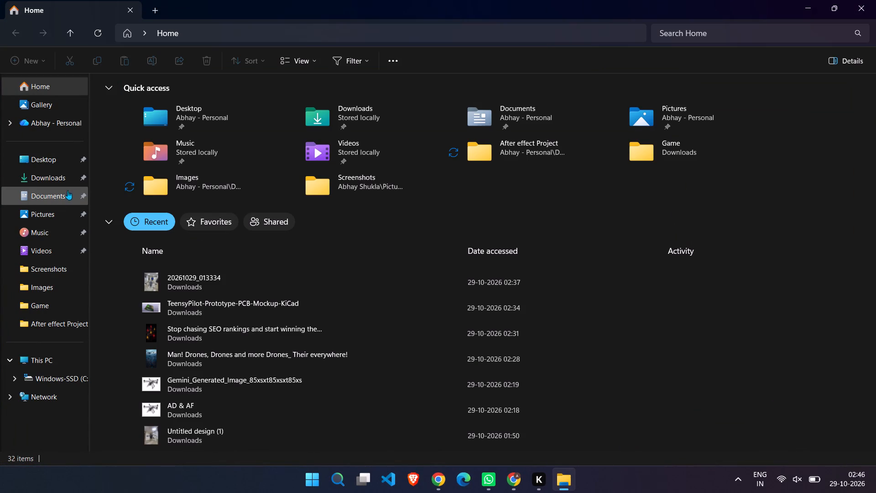
Open the drone photo 20261029_013250 from the Downloads folder in an enlarged viewer window.
click(69, 173)
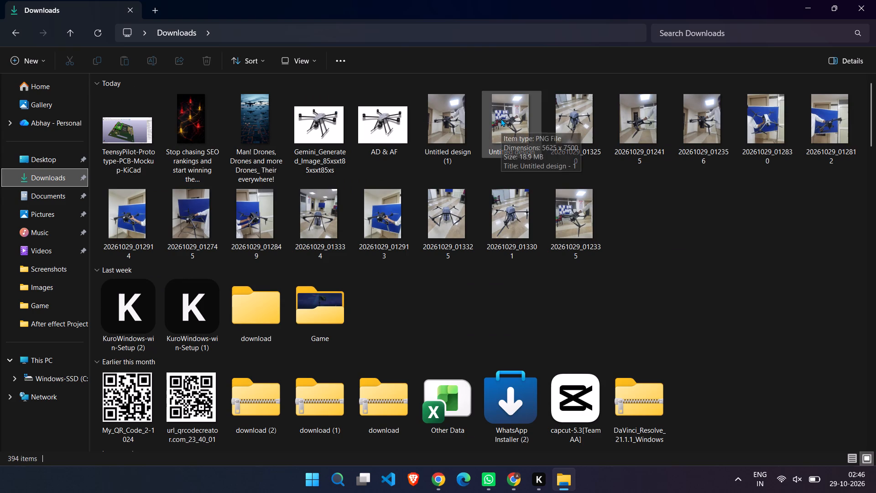
double_click(574, 110)
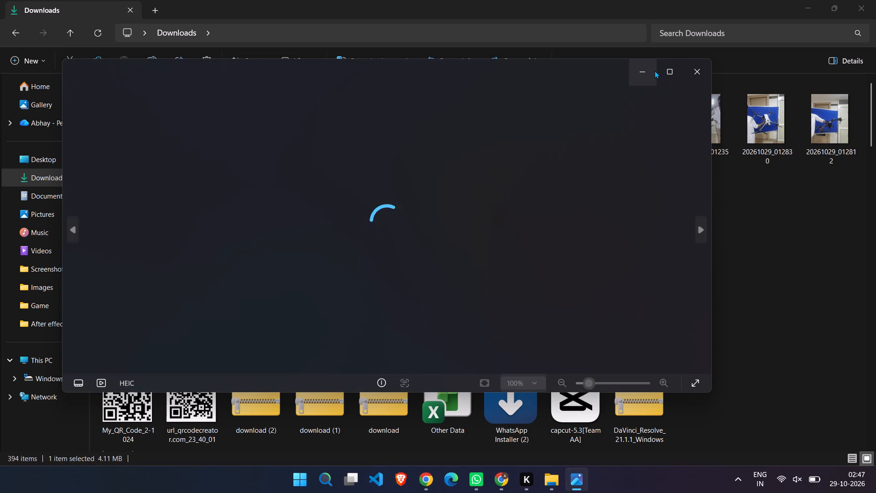
click(682, 66)
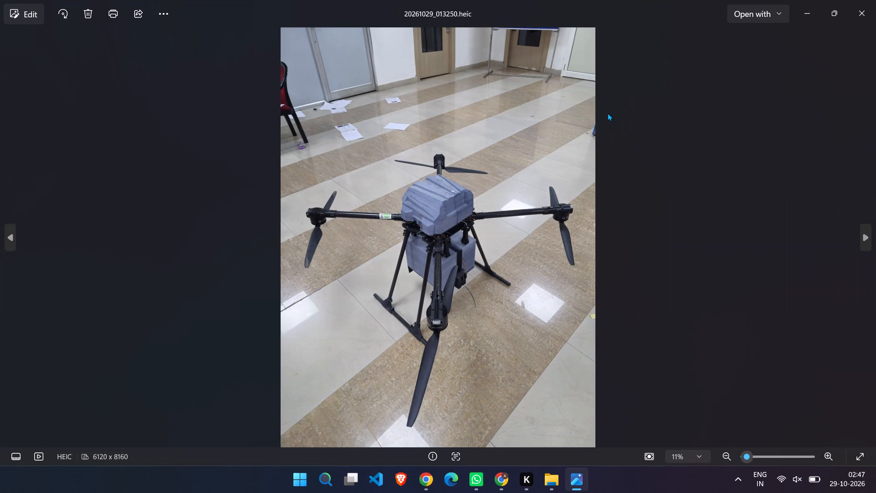
Examine the drone's body, arms and landing legs up close in the photo, then shrink the viewer window.
ctrl+scroll(597, 117, down, 16)
ctrl+scroll(421, 261, down, 20)
ctrl+scroll(422, 257, up, 7)
ctrl+scroll(424, 253, down, 7)
ctrl+scroll(424, 253, up, 4)
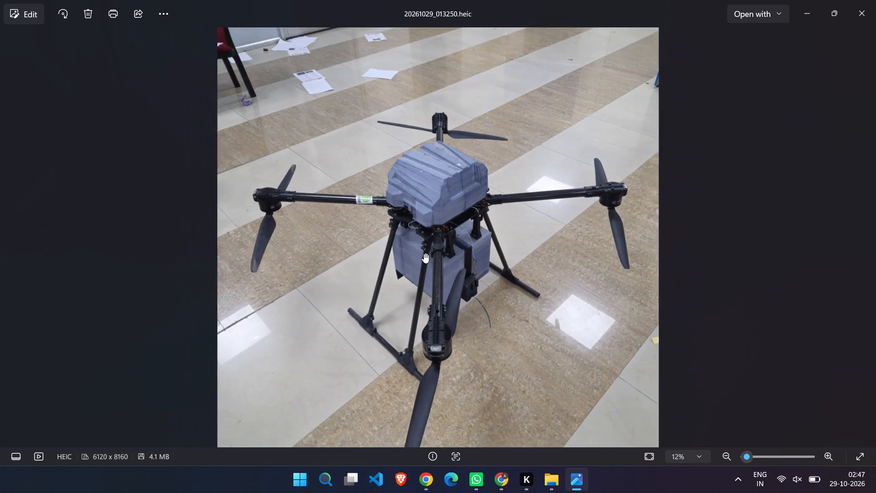
ctrl+scroll(424, 253, up, 11)
ctrl+scroll(424, 253, up, 10)
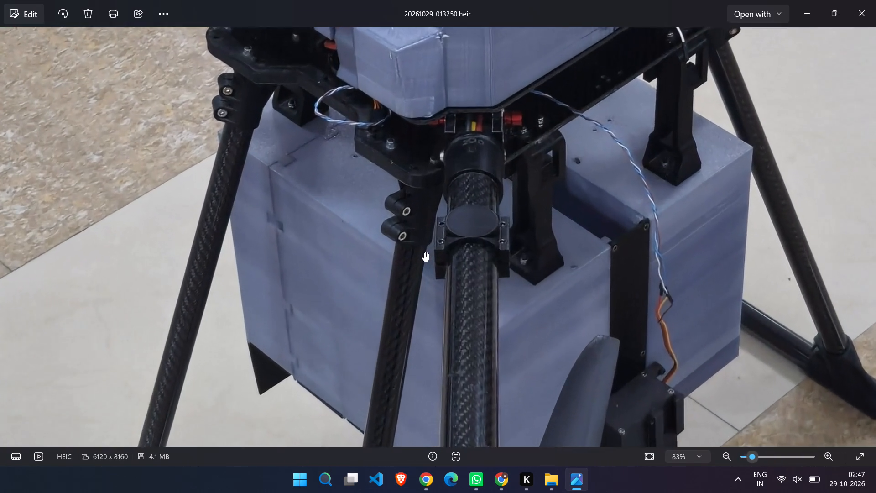
ctrl+scroll(424, 252, up, 17)
ctrl+scroll(424, 255, up, 8)
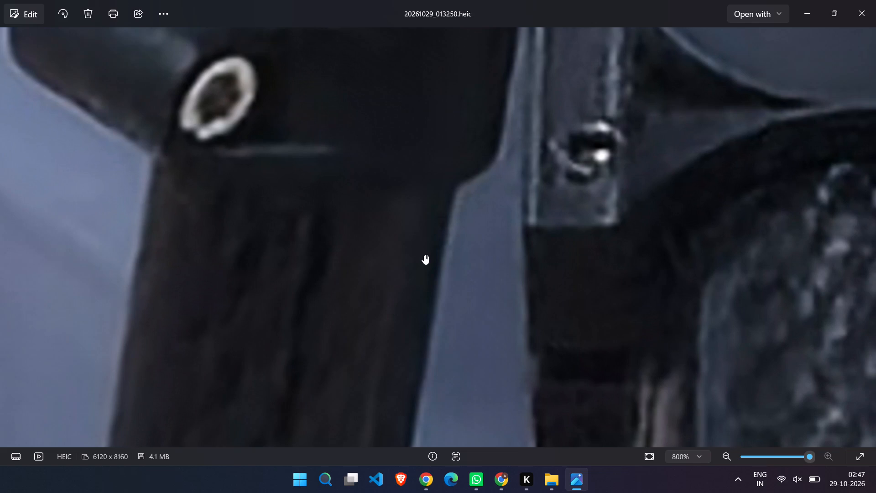
ctrl+scroll(424, 255, down, 16)
ctrl+scroll(424, 253, down, 18)
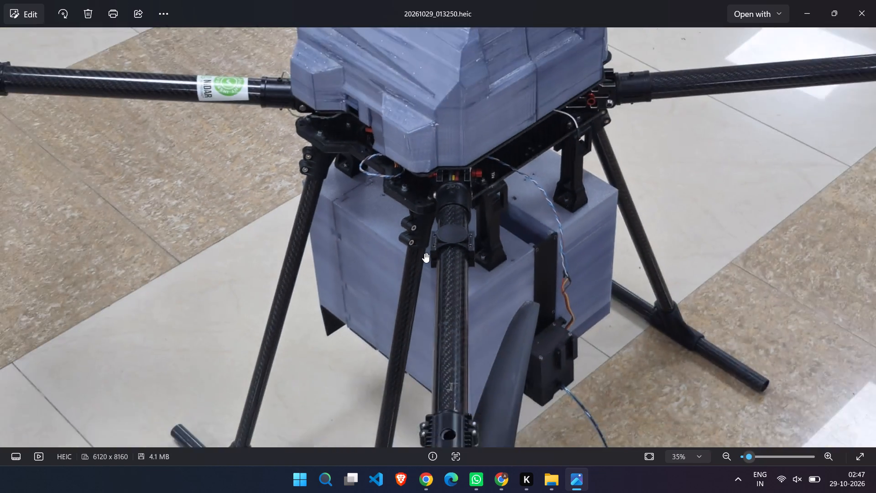
ctrl+scroll(424, 253, down, 9)
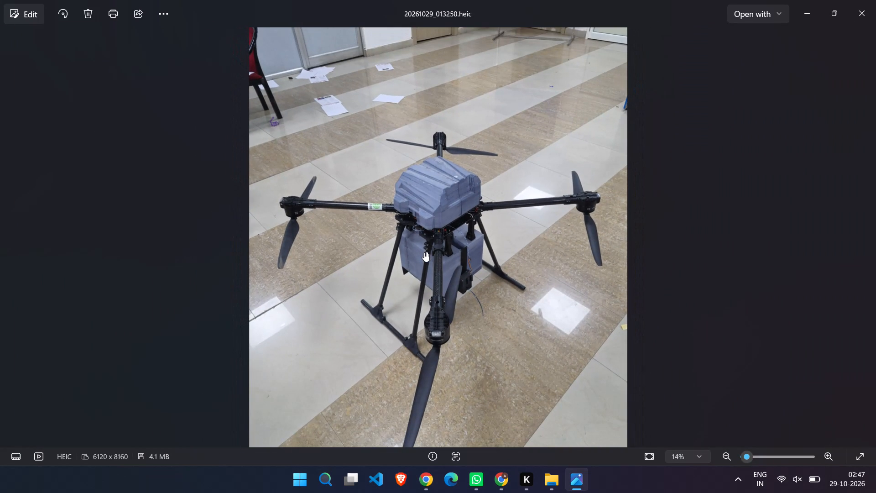
scroll(424, 252, down, 1)
scroll(63, 21, down, 1)
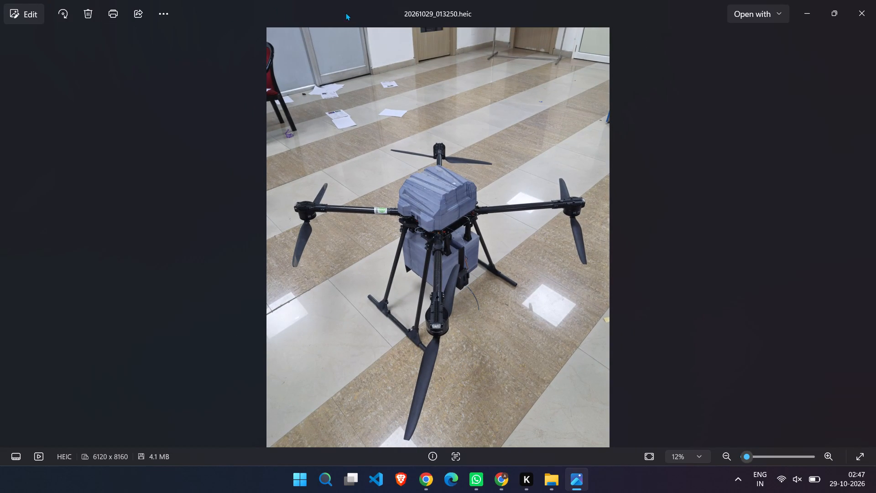
drag(362, 2, 350, 12)
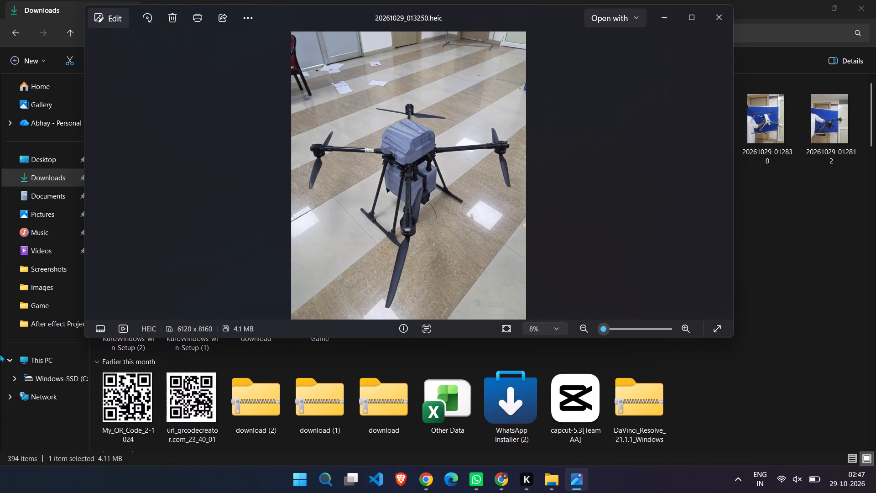
click(0, 0)
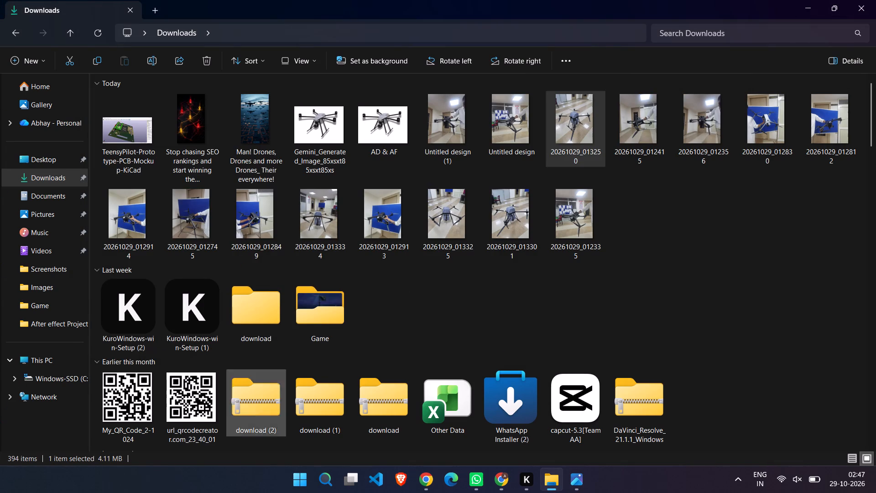
Close the file manager window showing the Downloads folder.
click(875, 0)
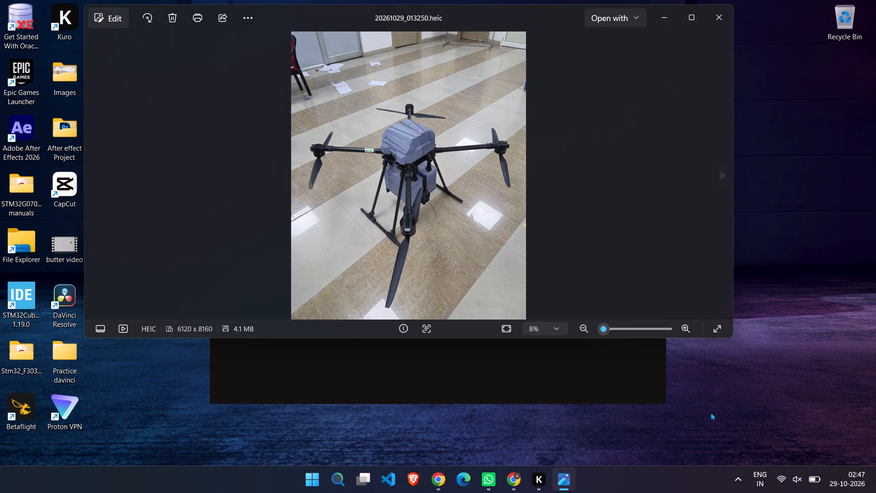
Switch to the Chrome window with Gemini and enter "heic" as a web search in a new tab.
click(511, 492)
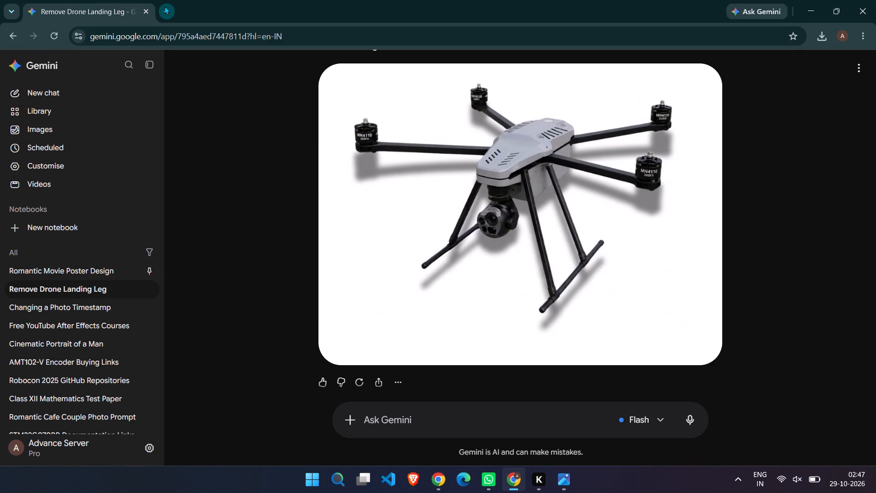
click(165, 5)
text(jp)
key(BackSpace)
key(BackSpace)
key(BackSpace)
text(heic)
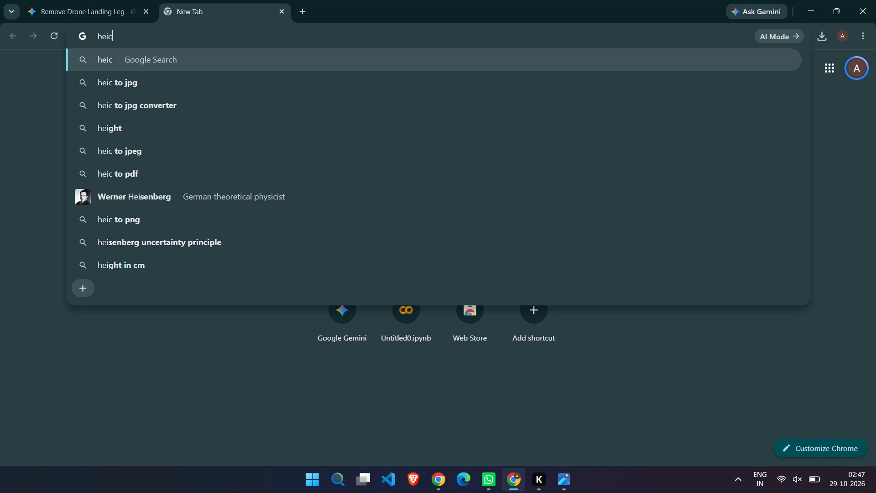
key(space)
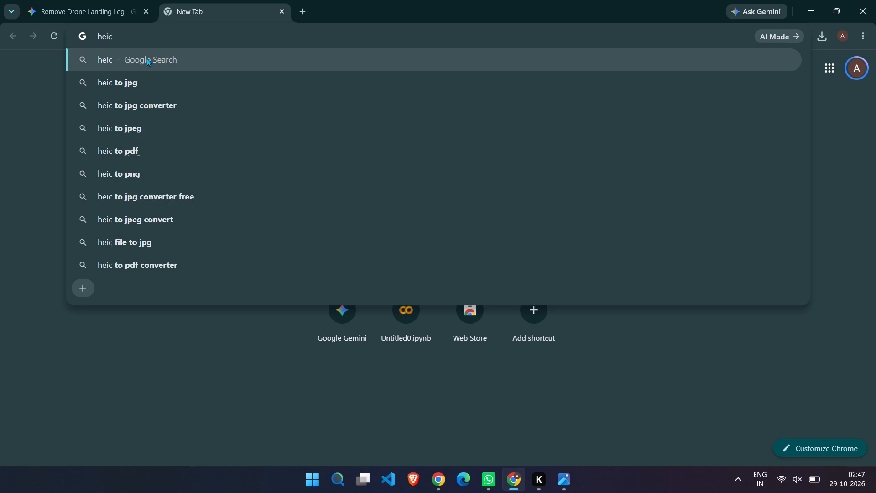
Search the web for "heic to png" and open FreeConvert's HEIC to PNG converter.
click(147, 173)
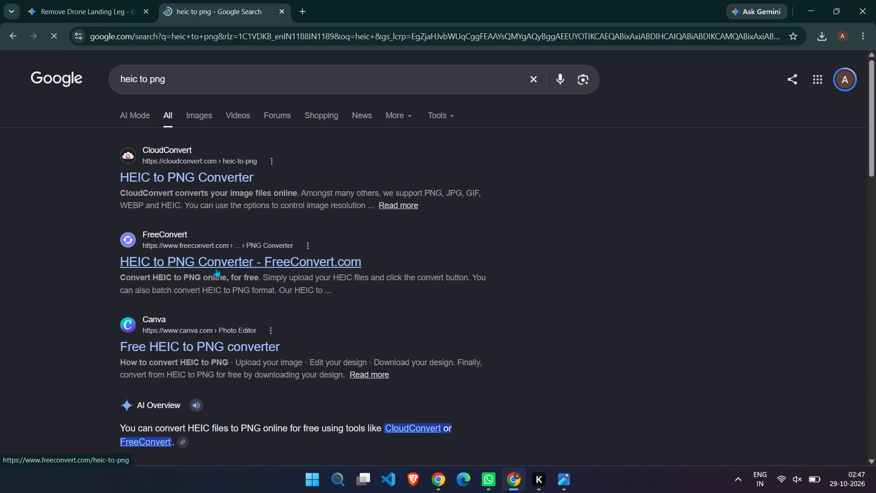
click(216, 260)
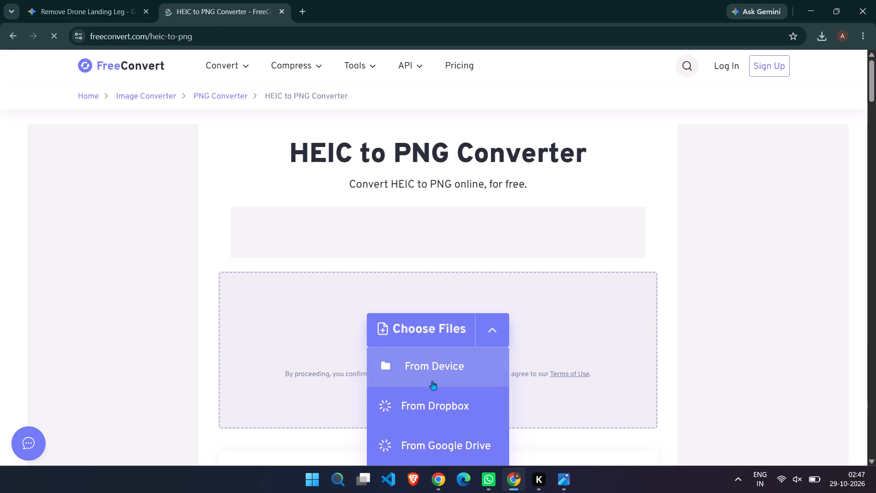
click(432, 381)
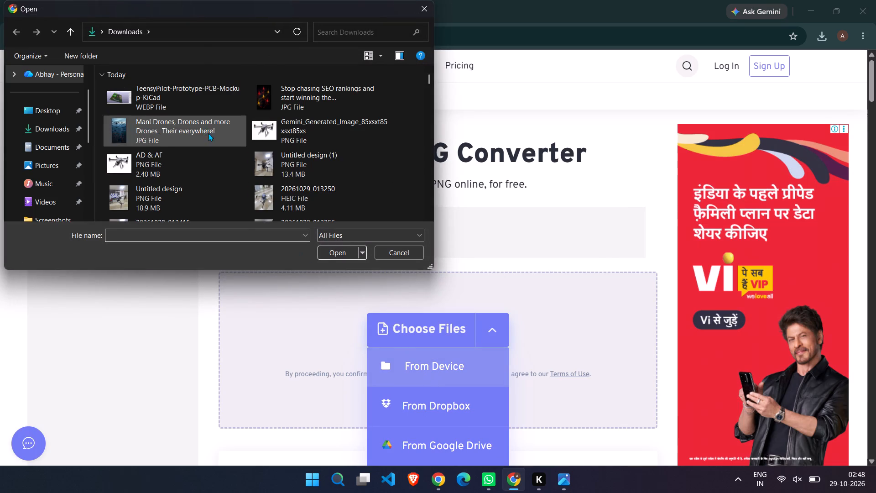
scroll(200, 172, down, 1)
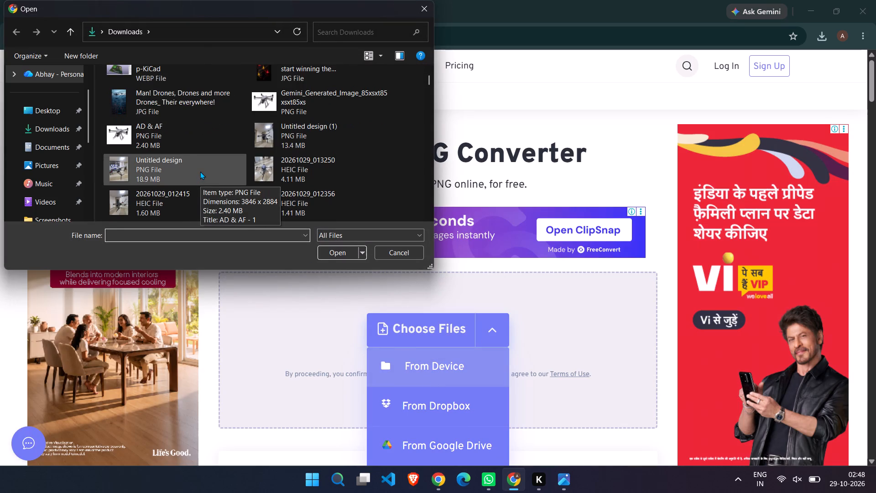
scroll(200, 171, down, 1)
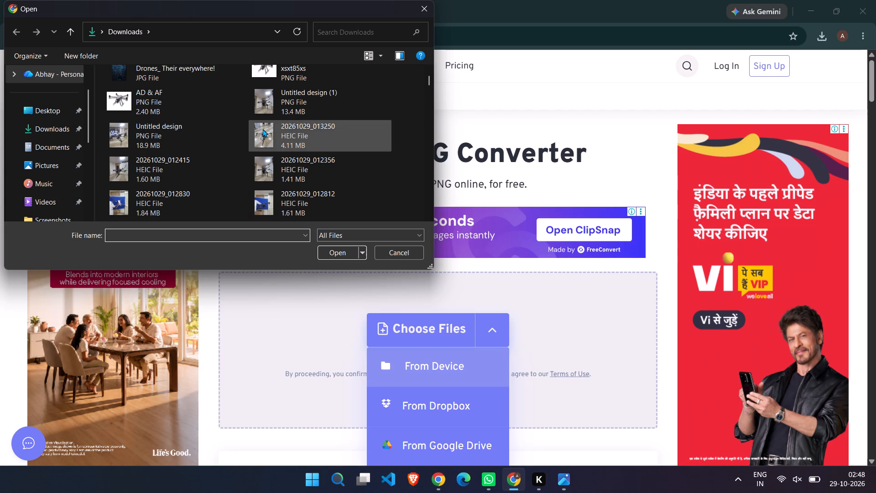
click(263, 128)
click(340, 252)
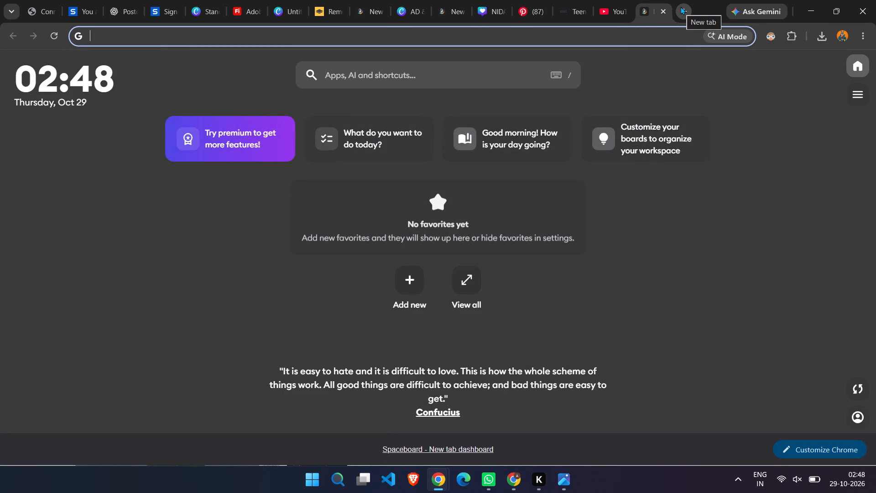
text(heic to p)
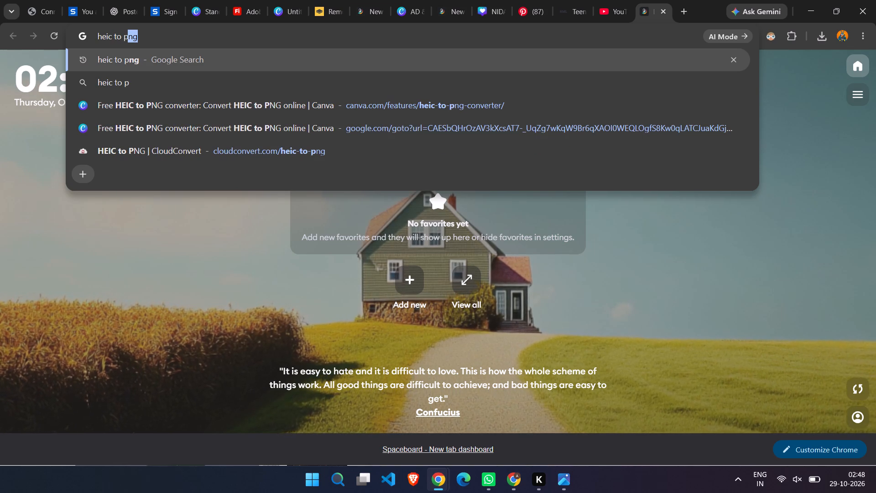
text(ng)
key(Return)
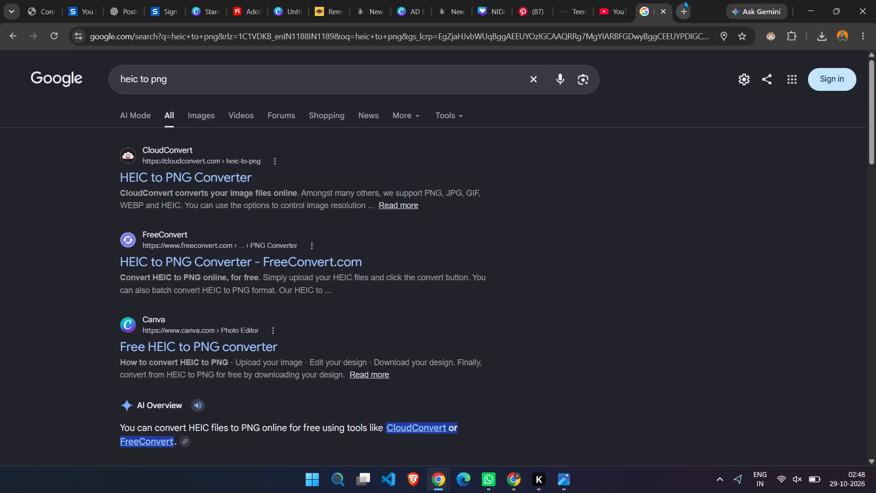
click(197, 334)
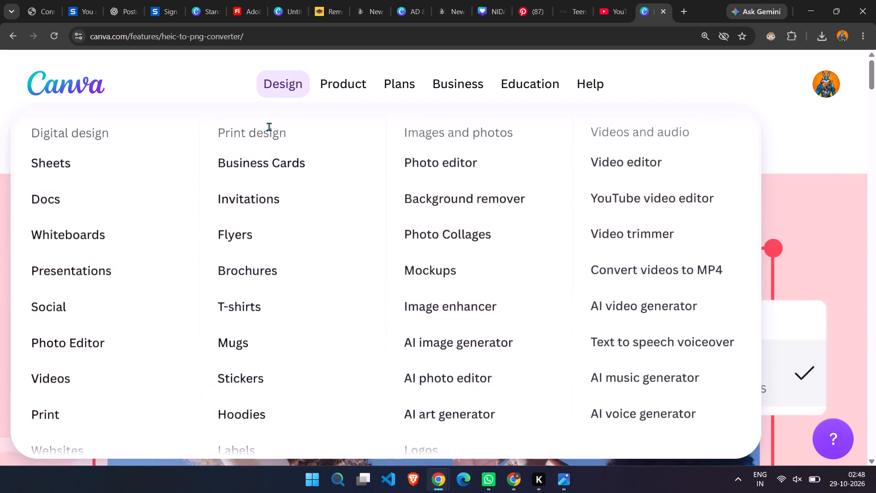
Upload the HEIC photo 20261029_013250 from Downloads to Canva's HEIC to PNG converter.
scroll(689, 269, down, 5)
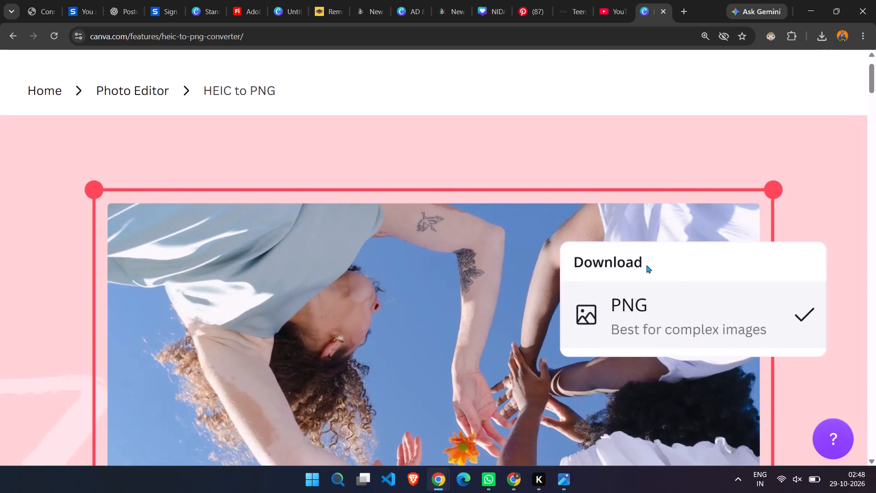
scroll(647, 265, down, 2)
scroll(633, 267, down, 20)
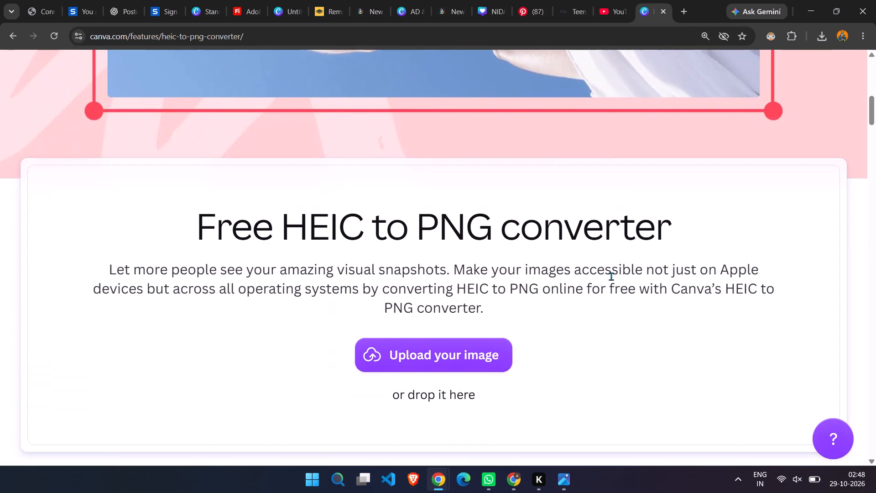
click(433, 362)
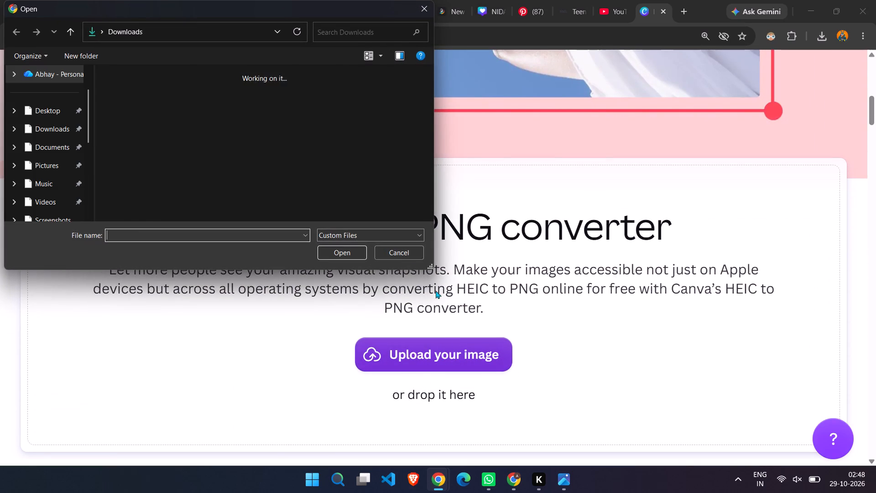
scroll(125, 111, down, 3)
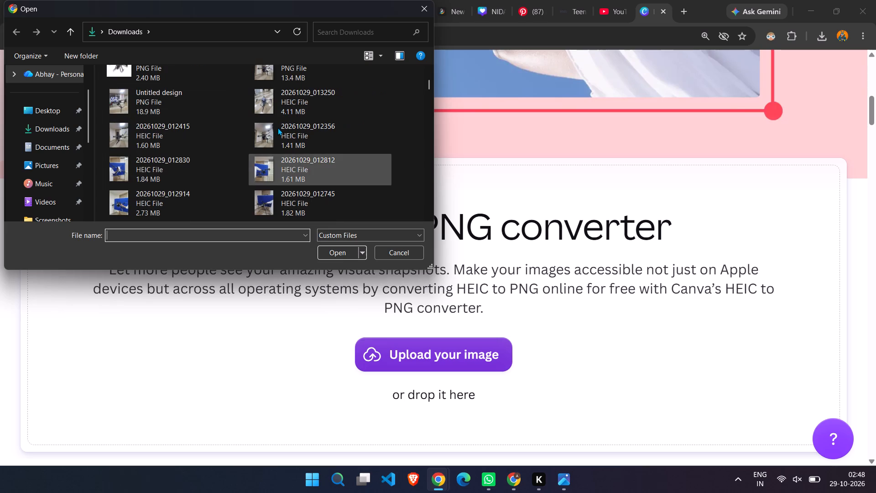
click(286, 94)
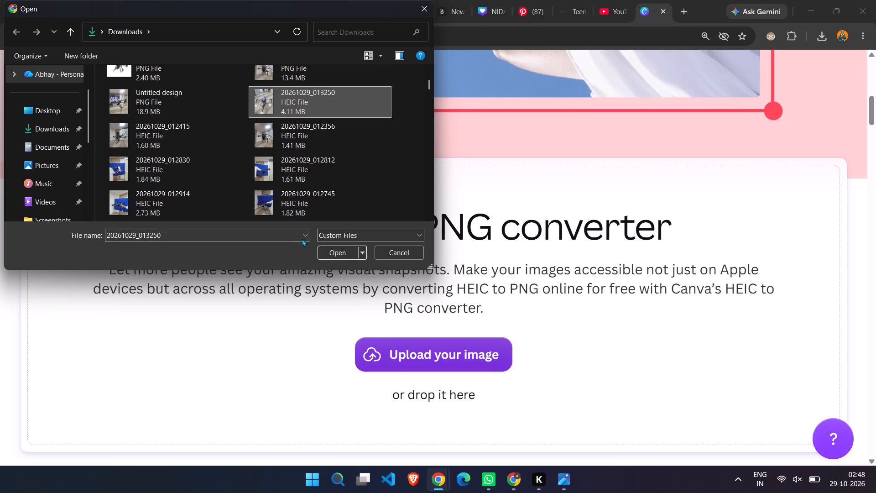
click(339, 250)
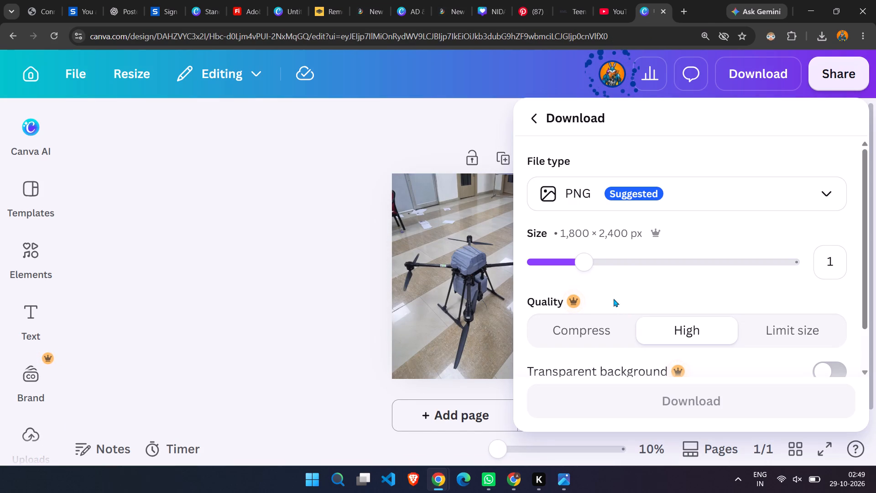
Download the drone photo as a high-quality PNG at size 3.125, 5,625 × 7,500 px.
drag(589, 261, 803, 249)
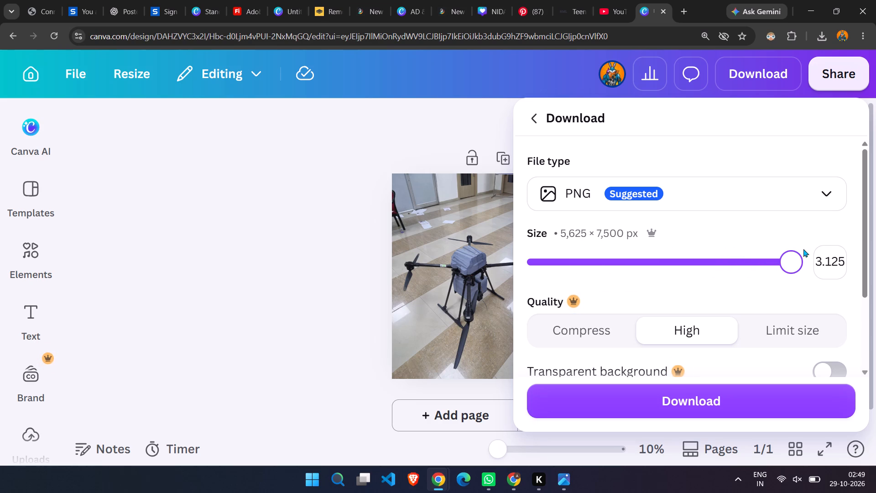
click(613, 407)
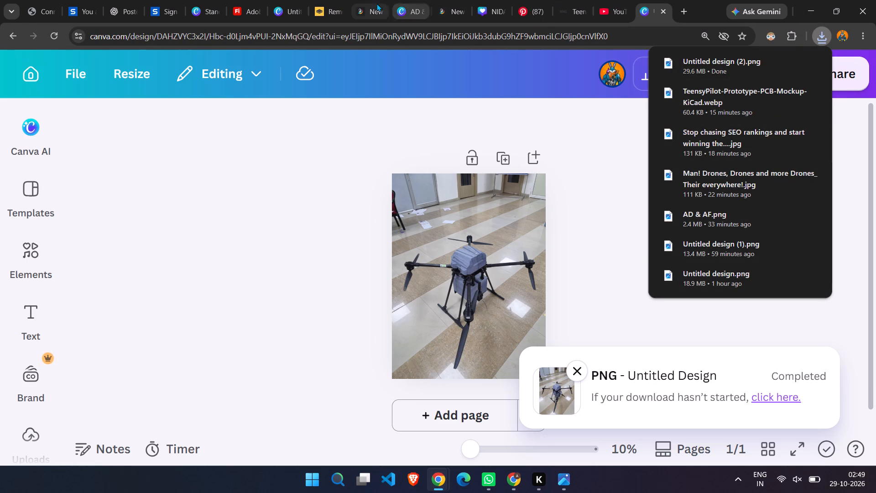
Upload the Downloads file Untitled design (2).png to the Standies design's image uploads.
click(210, 8)
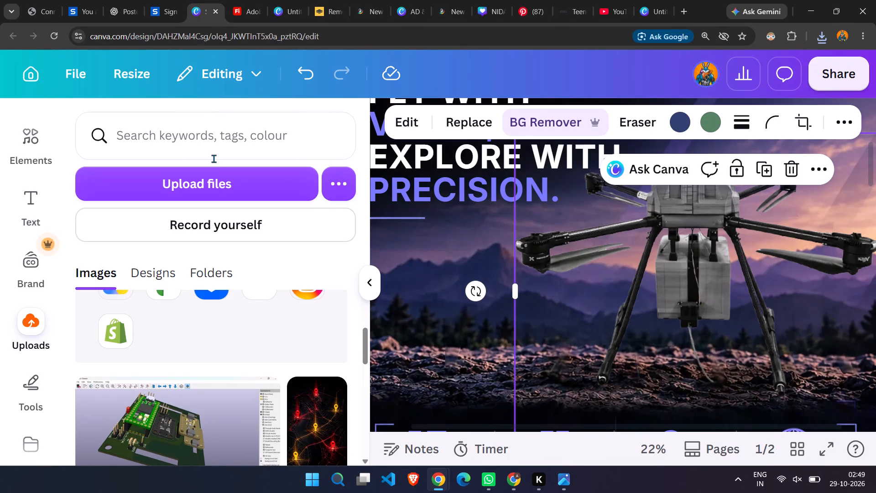
click(226, 172)
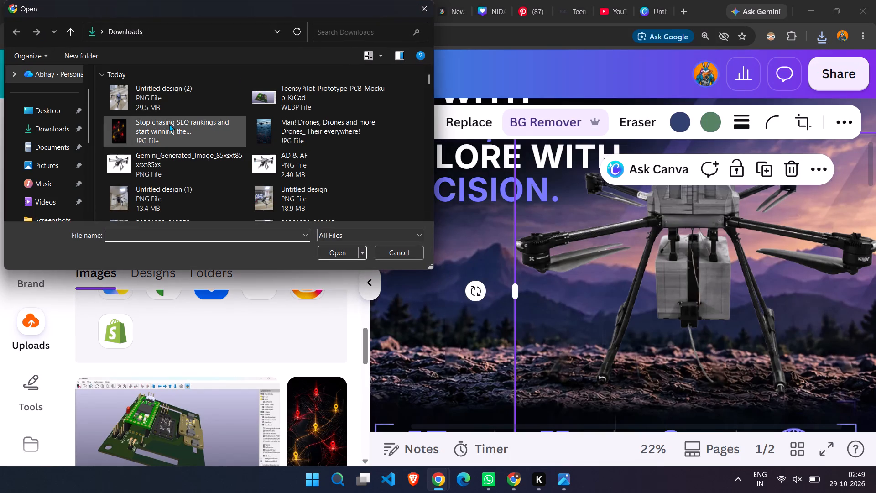
click(176, 95)
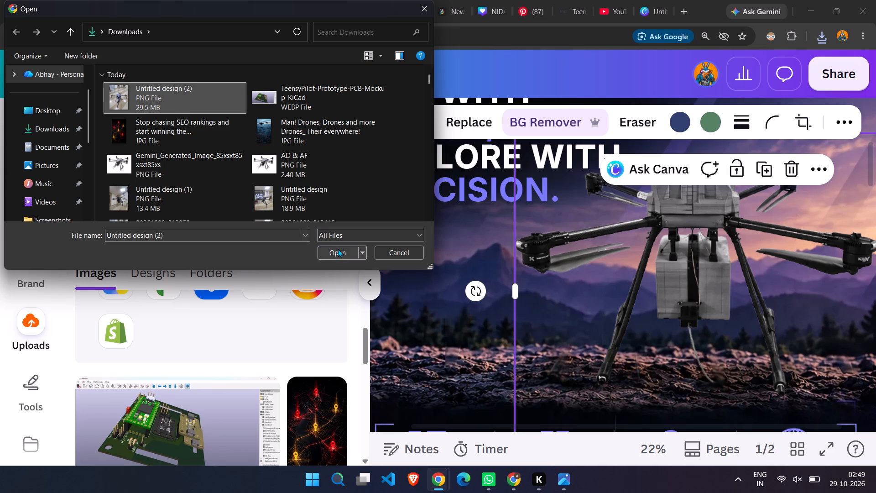
click(338, 247)
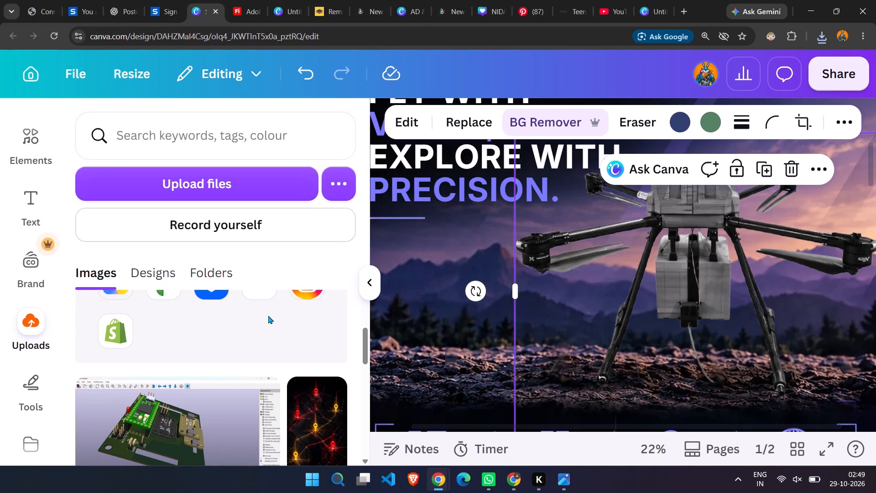
Add the newly uploaded drone photo to the first page of the standee.
scroll(268, 315, up, 5)
scroll(269, 273, up, 6)
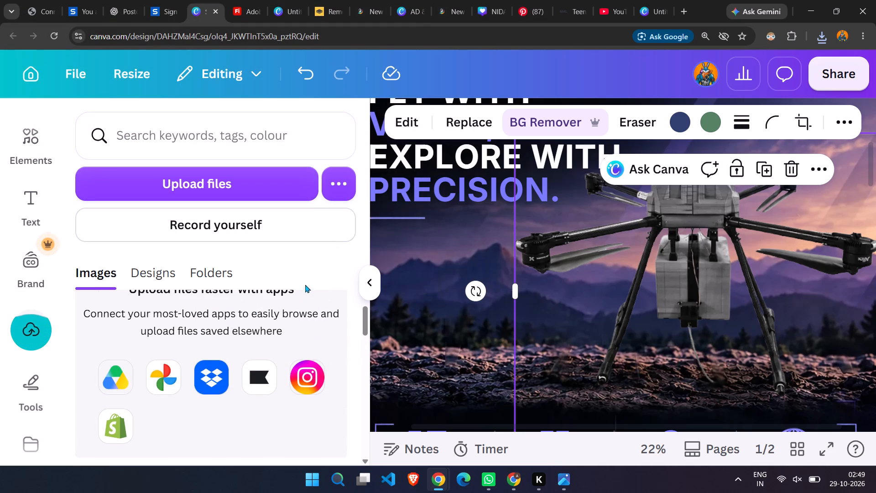
scroll(283, 308, down, 9)
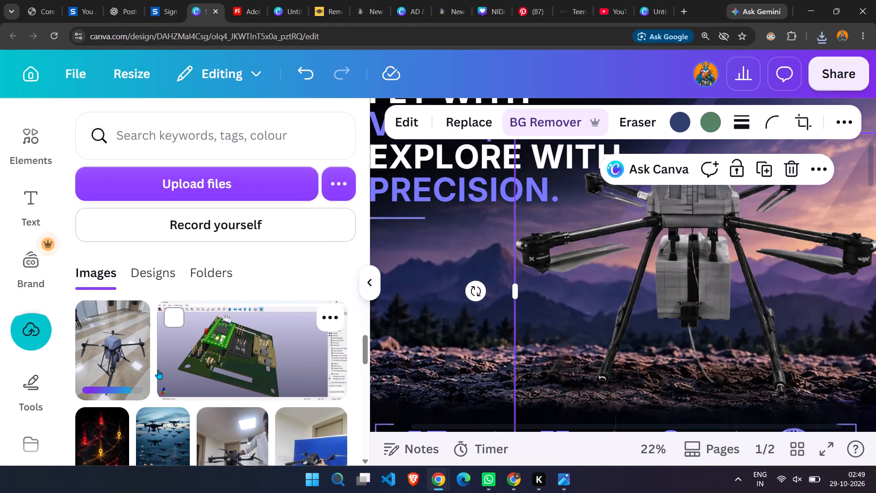
click(99, 356)
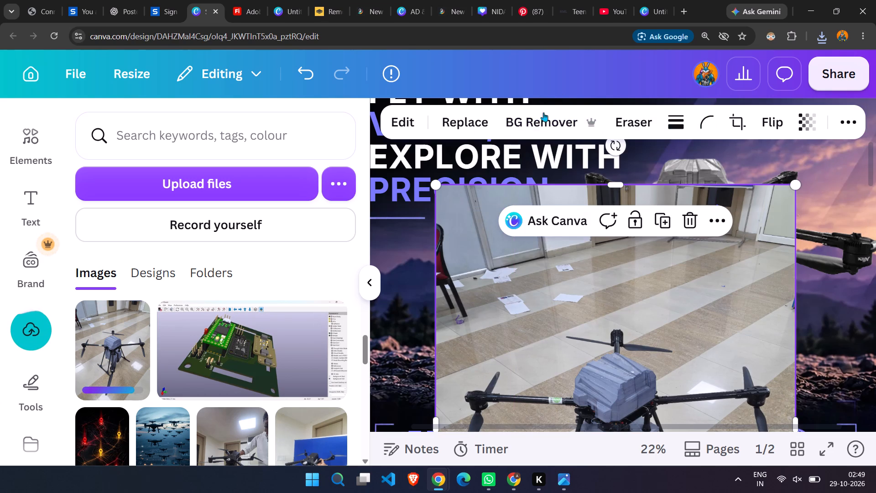
Remove the background from the newly placed drone photo.
click(540, 119)
scroll(496, 236, down, 4)
scroll(521, 214, up, 2)
scroll(521, 214, down, 2)
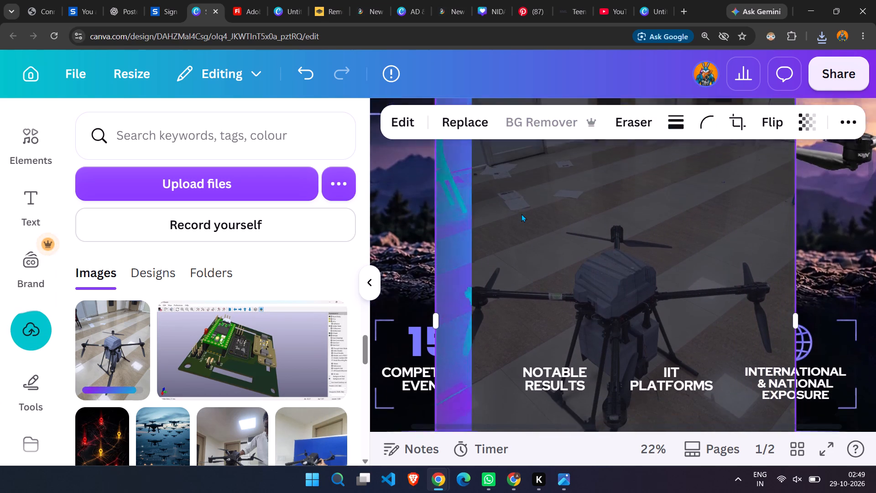
scroll(521, 214, down, 2)
scroll(521, 214, up, 2)
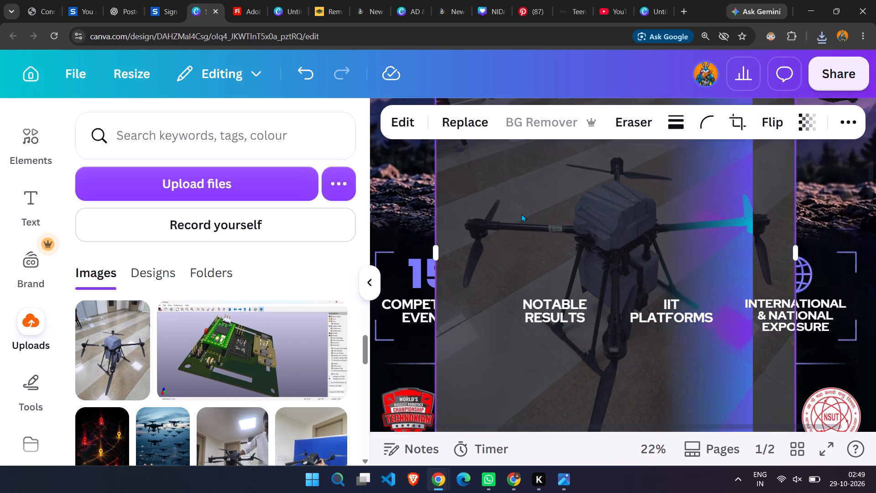
ctrl+scroll(521, 214, up, 2)
ctrl+scroll(521, 214, down, 6)
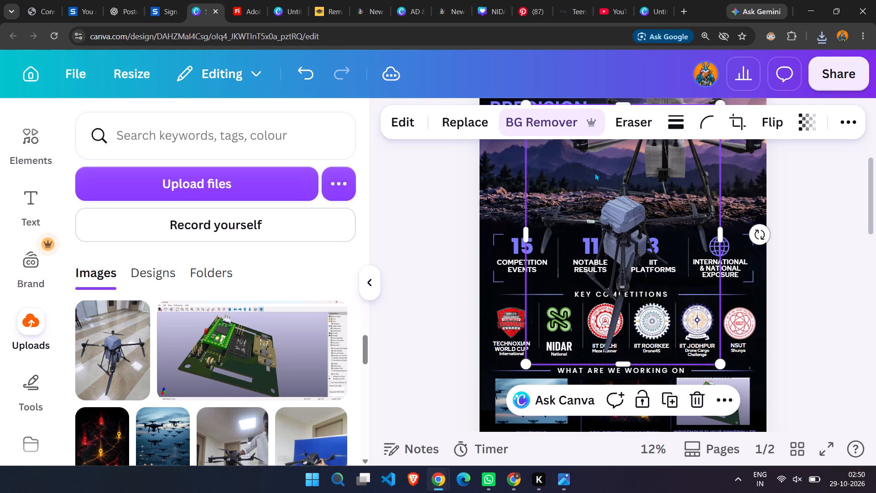
Delete the old grey drone image over the mountain background.
click(673, 147)
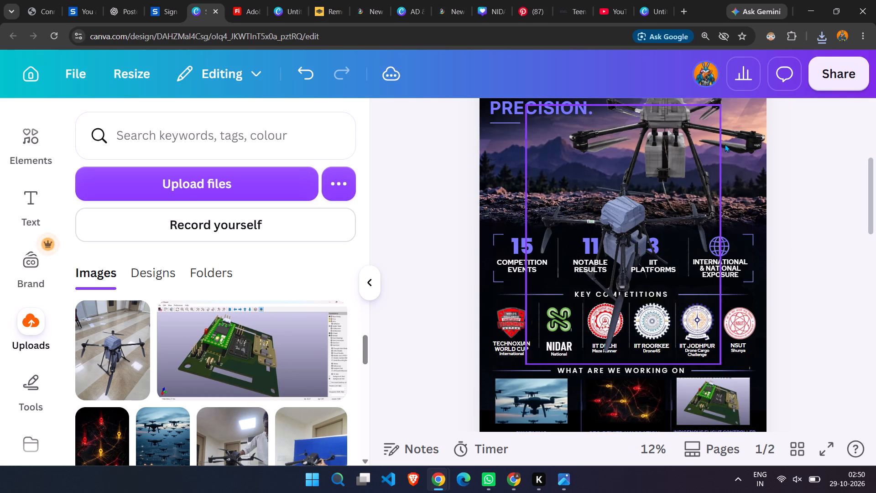
click(746, 142)
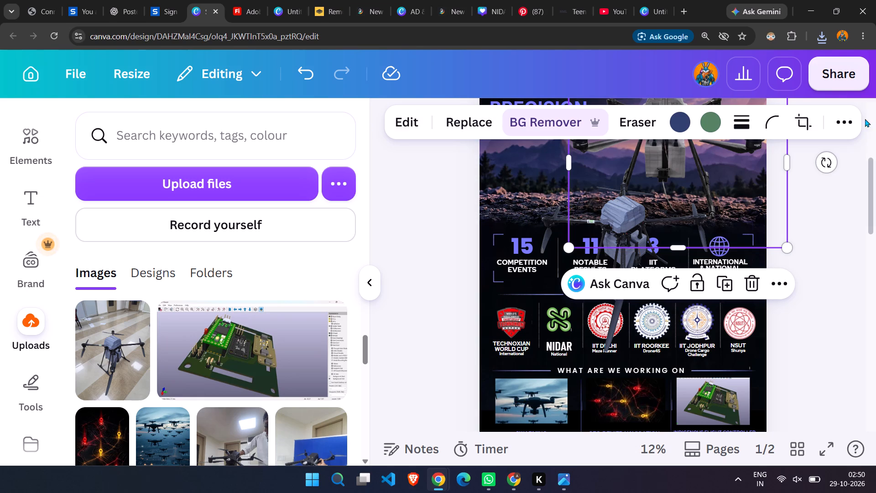
click(754, 293)
Widen the new drone cutout from its left side until its frame extends past the page's left edge.
click(619, 220)
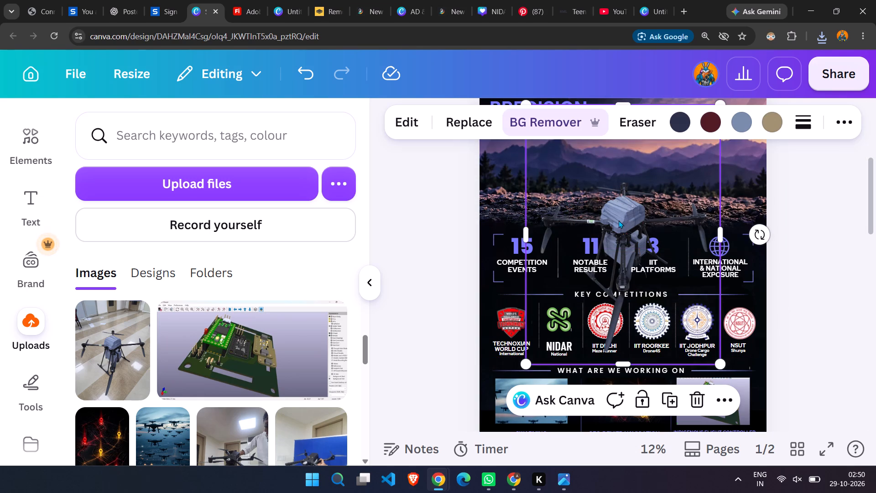
scroll(610, 188, up, 3)
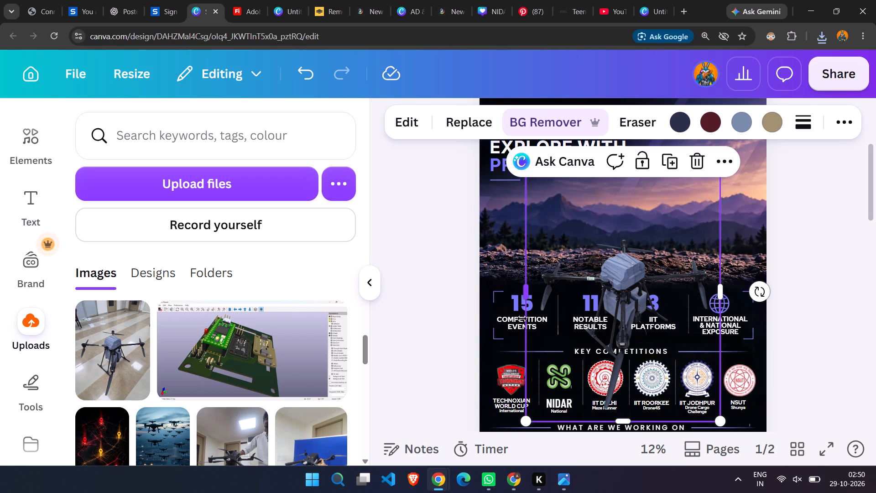
drag(528, 287, 508, 288)
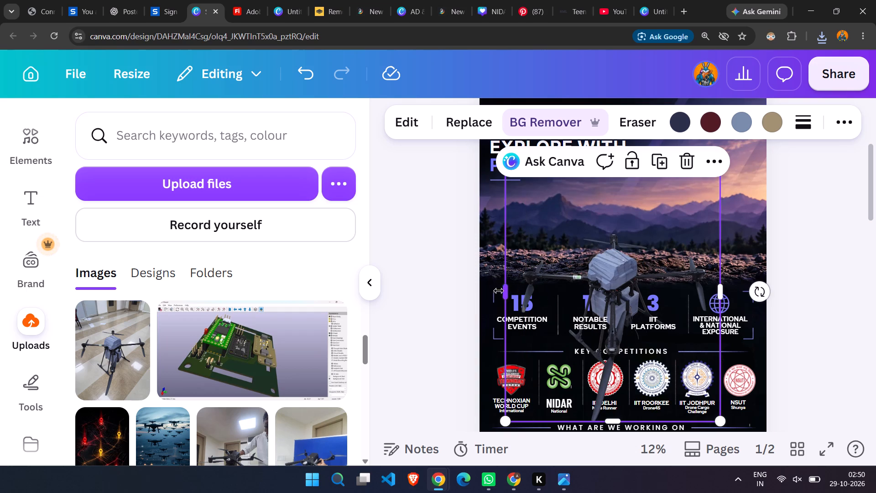
drag(509, 290, 482, 295)
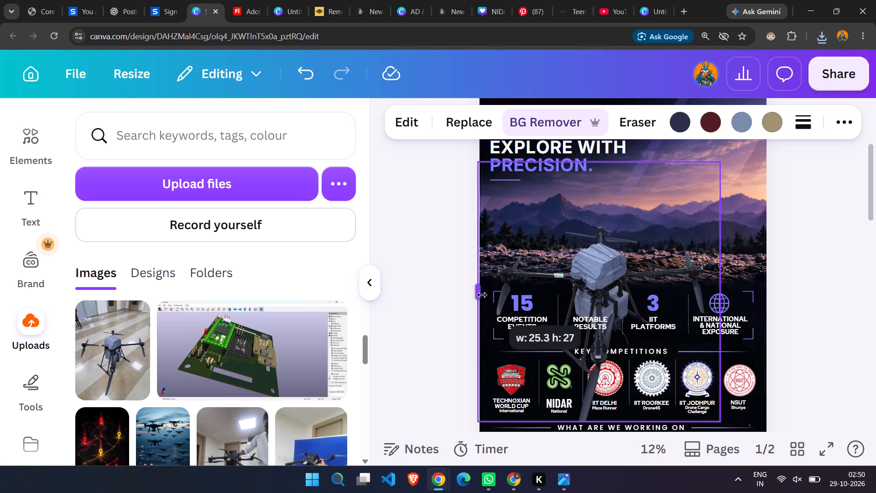
drag(482, 295, 456, 304)
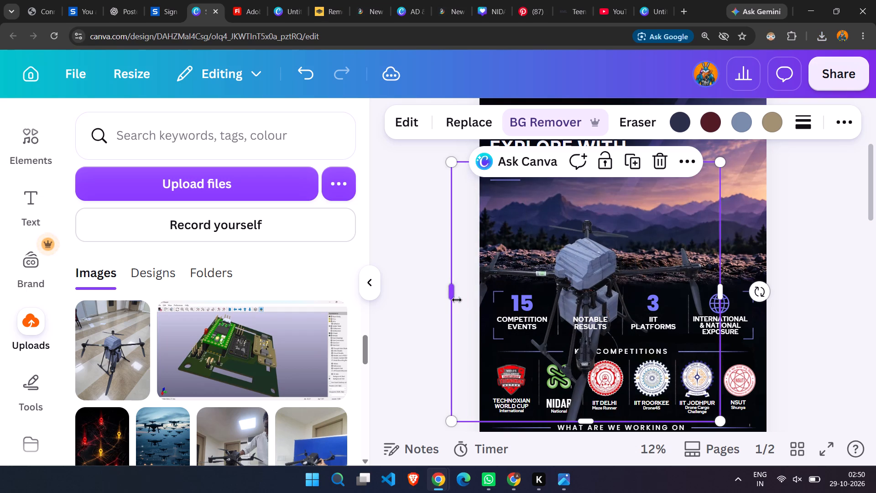
Move the drone cutout up and right over the mountain scene, centring it beside the PRECISION headline.
drag(574, 233, 674, 173)
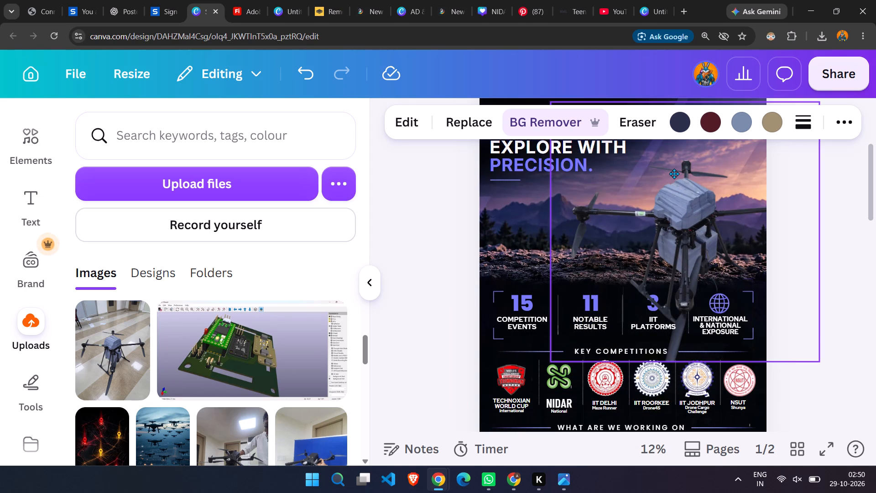
drag(674, 173, 654, 169)
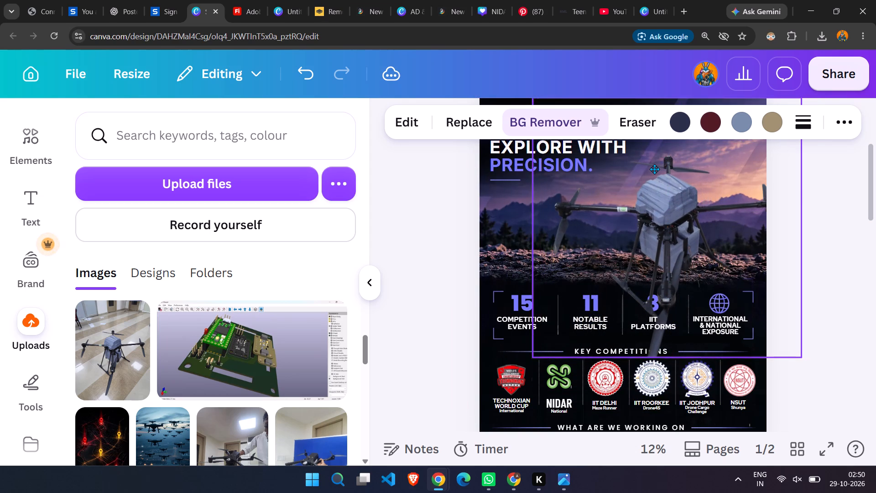
drag(654, 169, 641, 150)
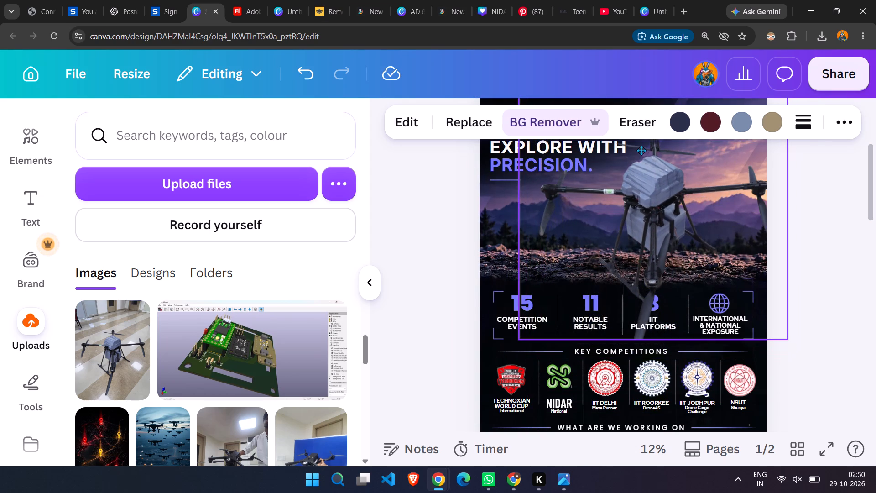
drag(641, 150, 628, 142)
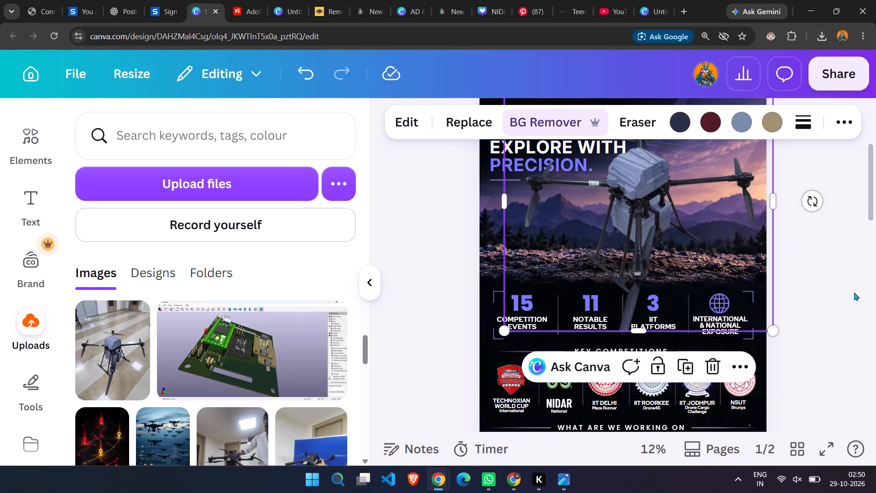
click(851, 293)
scroll(813, 283, up, 3)
scroll(812, 279, down, 2)
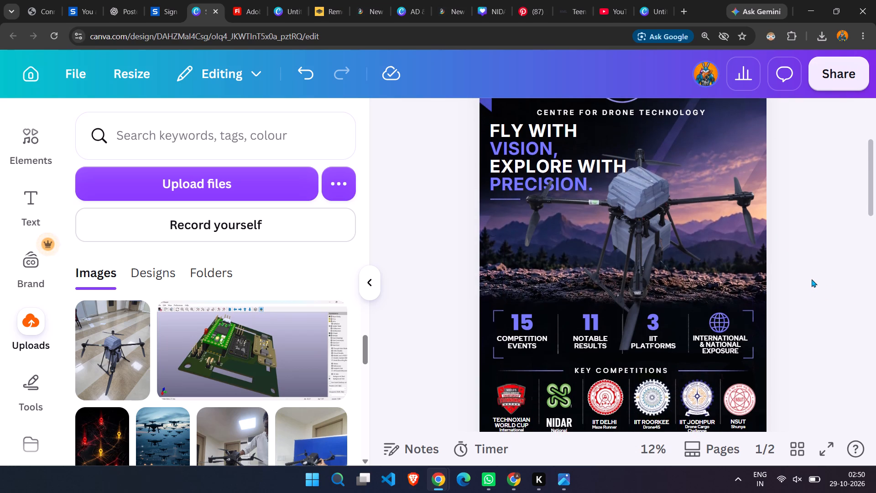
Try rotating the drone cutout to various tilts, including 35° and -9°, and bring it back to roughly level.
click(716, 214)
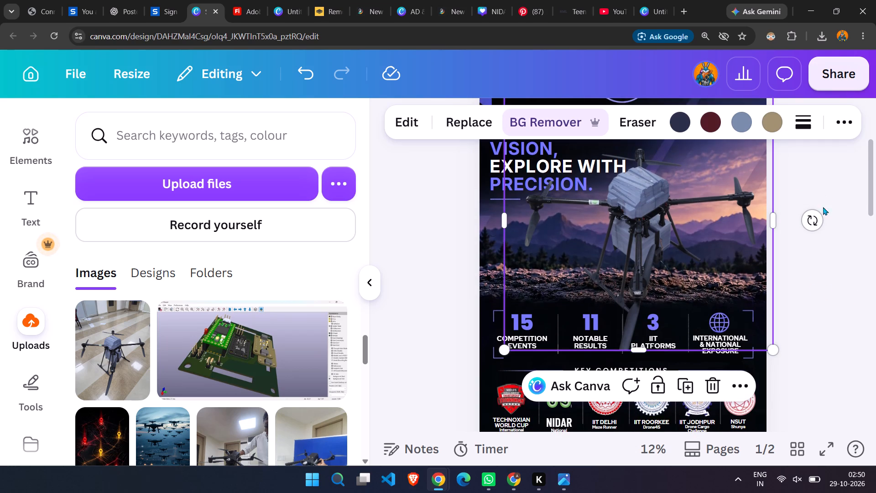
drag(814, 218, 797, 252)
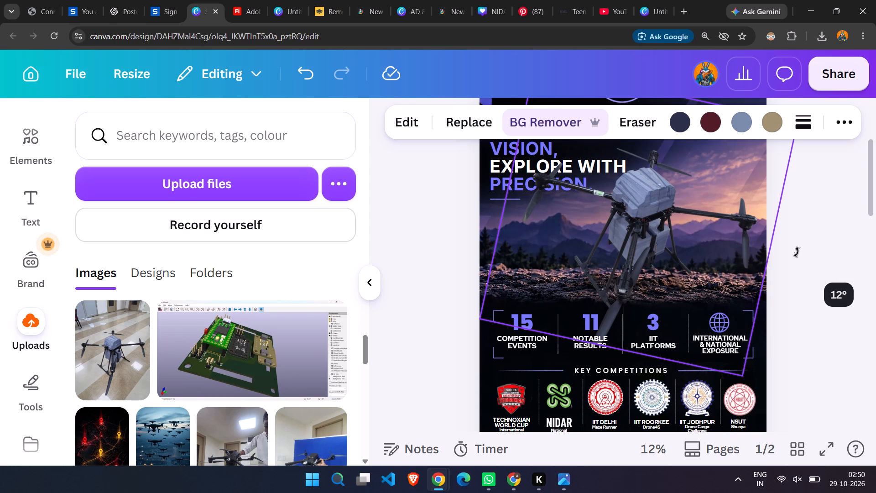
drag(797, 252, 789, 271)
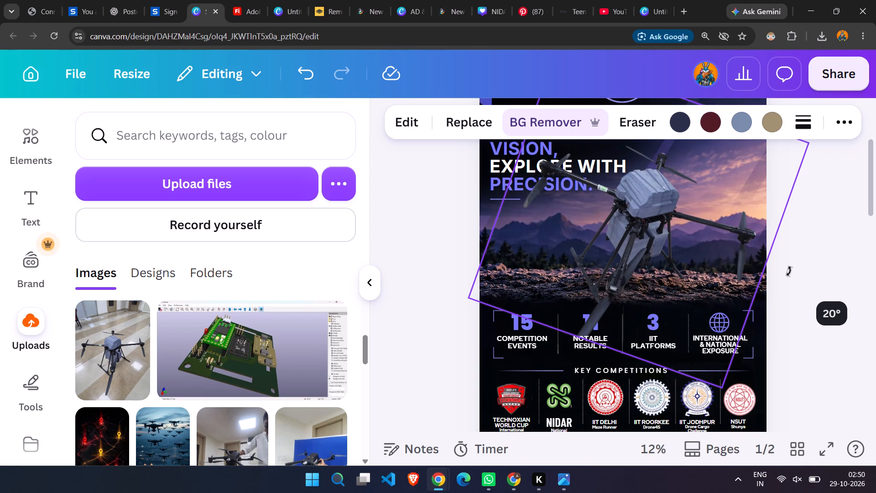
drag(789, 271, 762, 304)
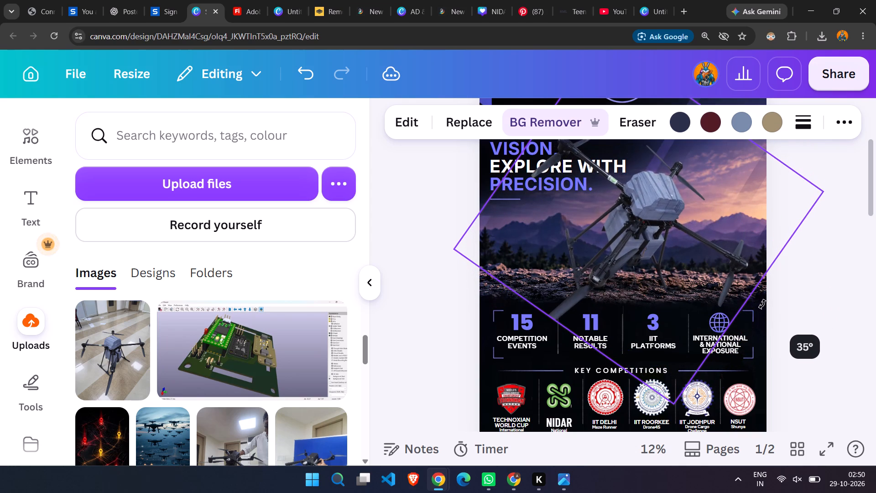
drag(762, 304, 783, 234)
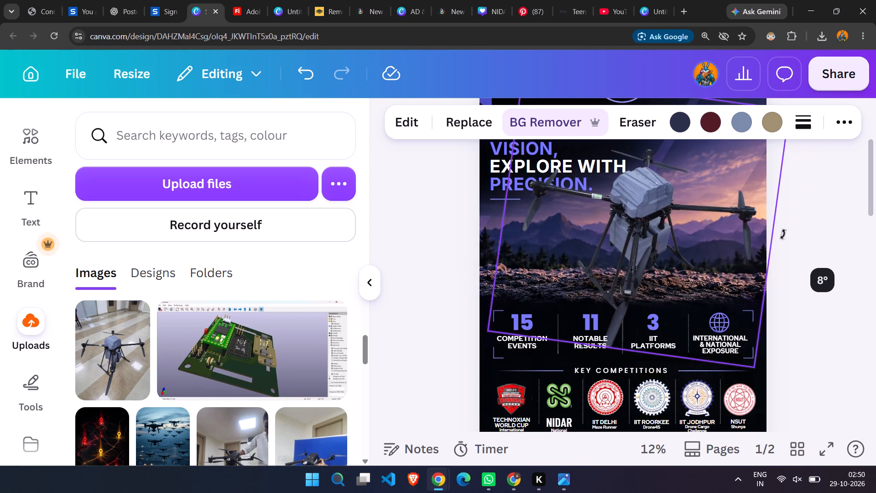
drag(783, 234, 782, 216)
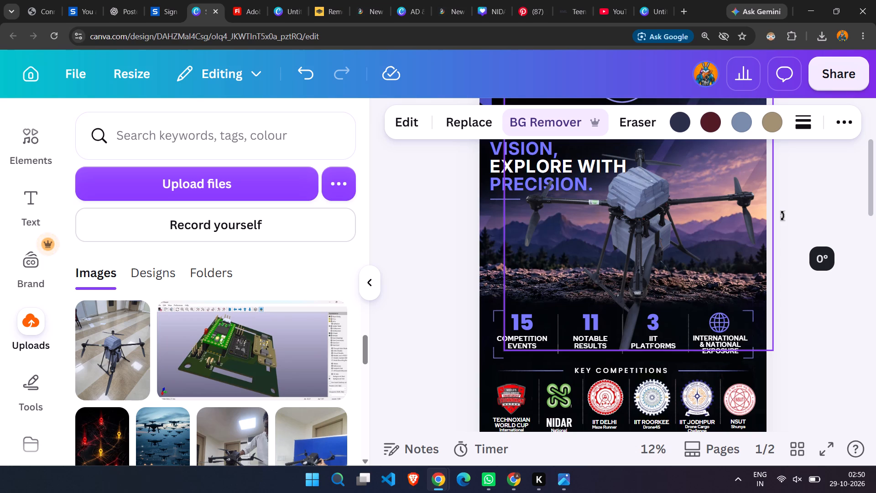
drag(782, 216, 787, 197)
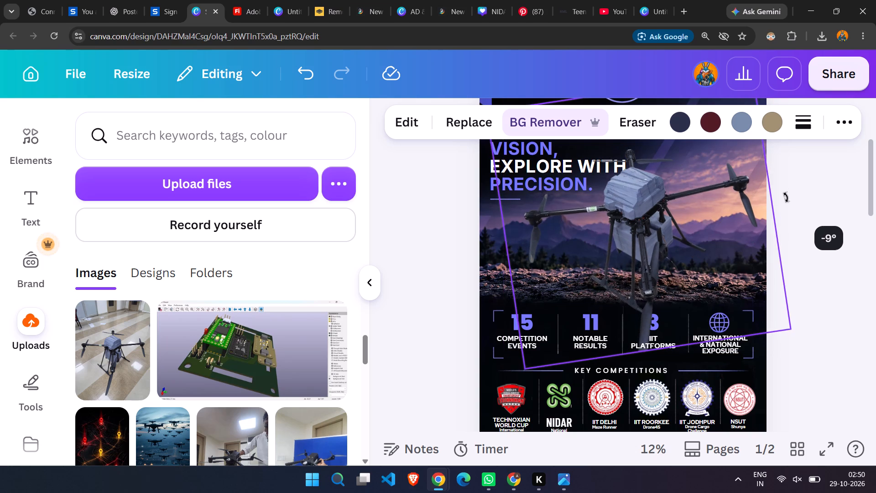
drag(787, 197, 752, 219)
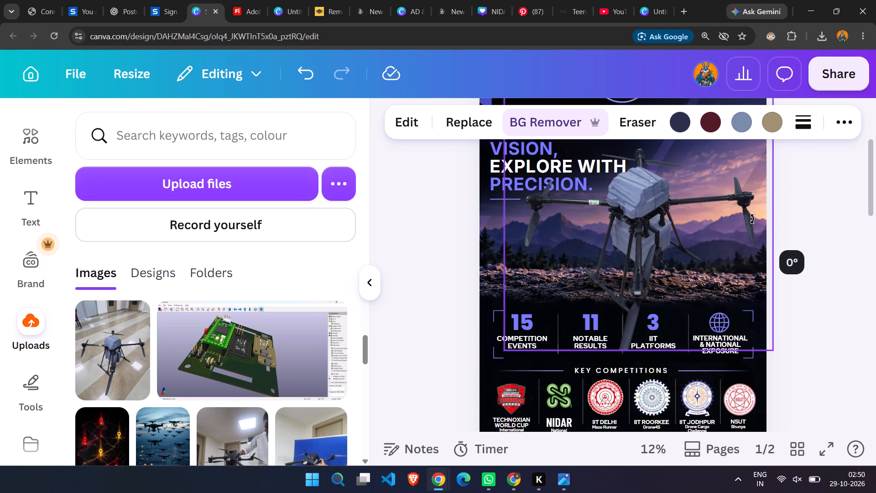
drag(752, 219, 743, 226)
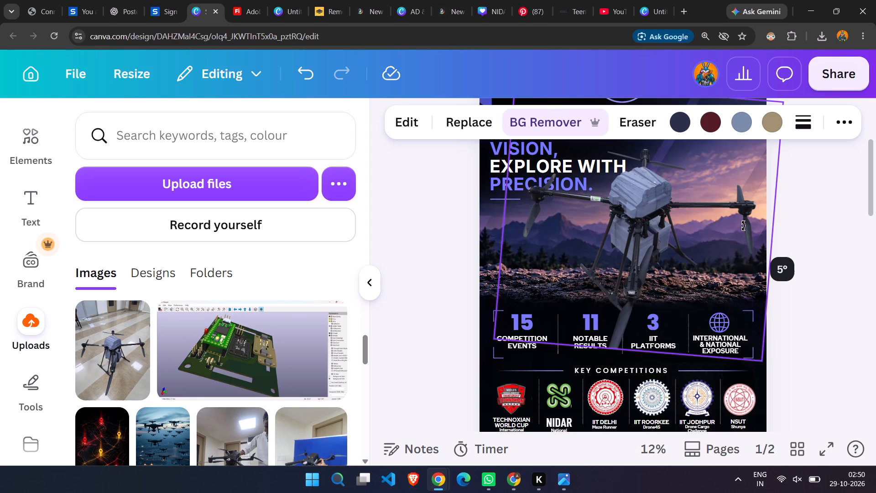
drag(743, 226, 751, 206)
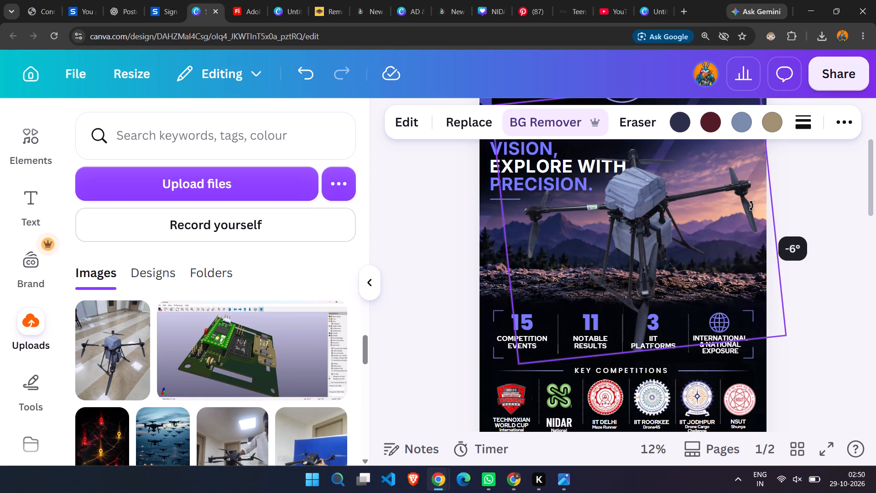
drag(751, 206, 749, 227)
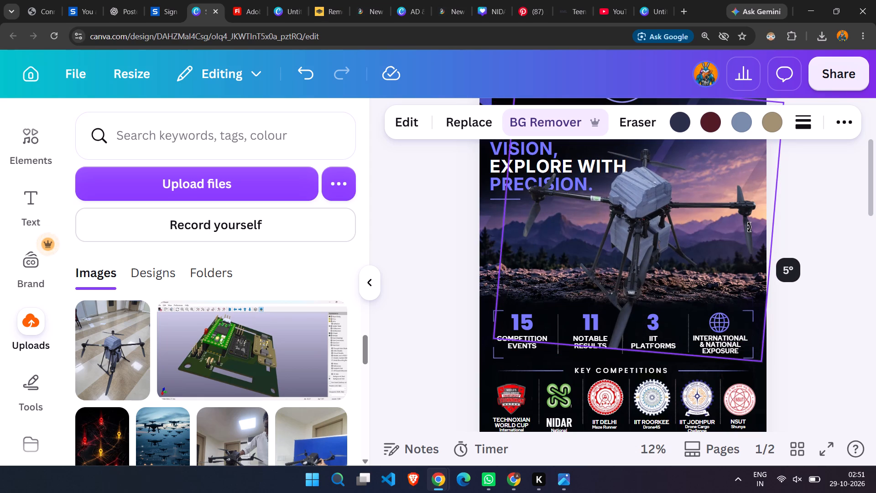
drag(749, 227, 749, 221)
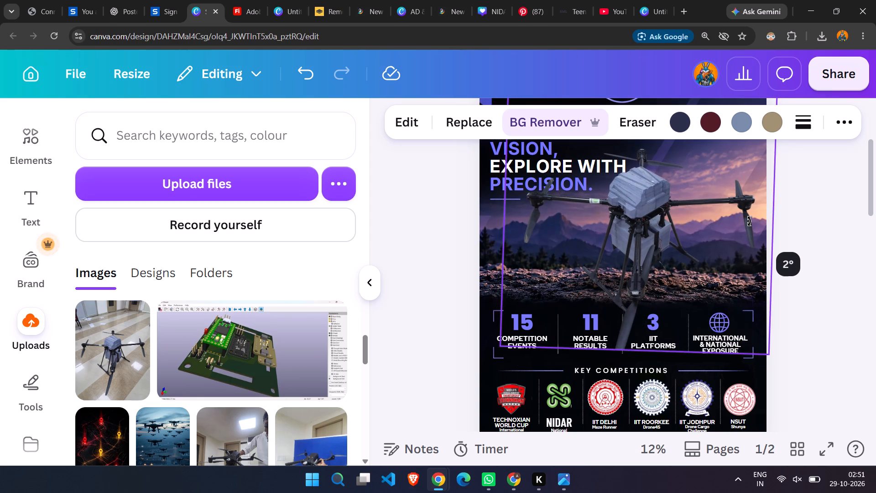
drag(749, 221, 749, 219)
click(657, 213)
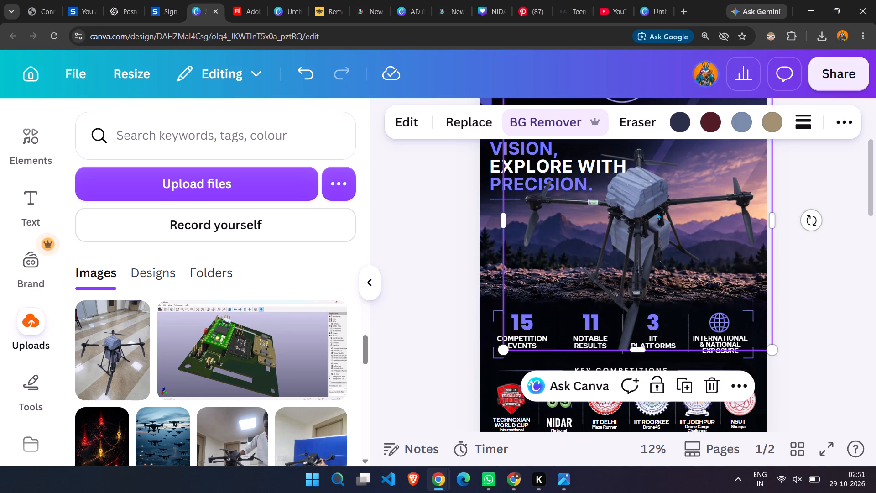
Send the drone cutout to the back of the Autodrag standee and bring it forward one layer, just above the background.
right_click(657, 212)
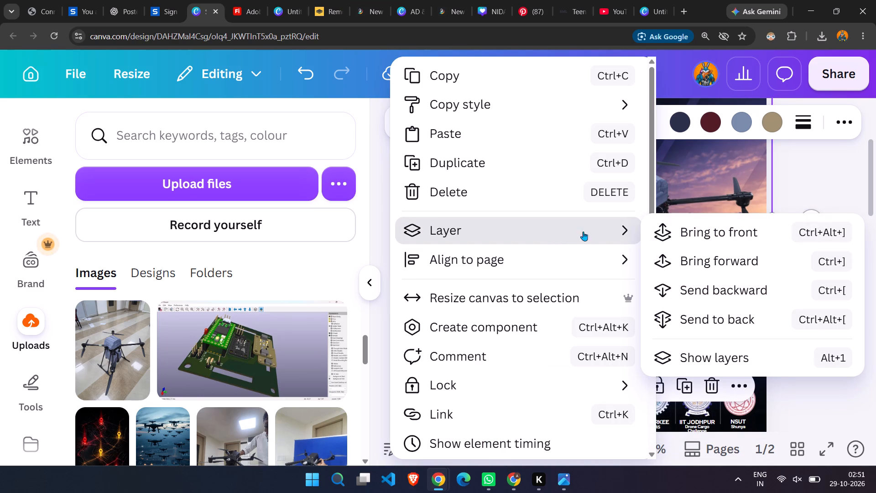
click(696, 297)
click(718, 160)
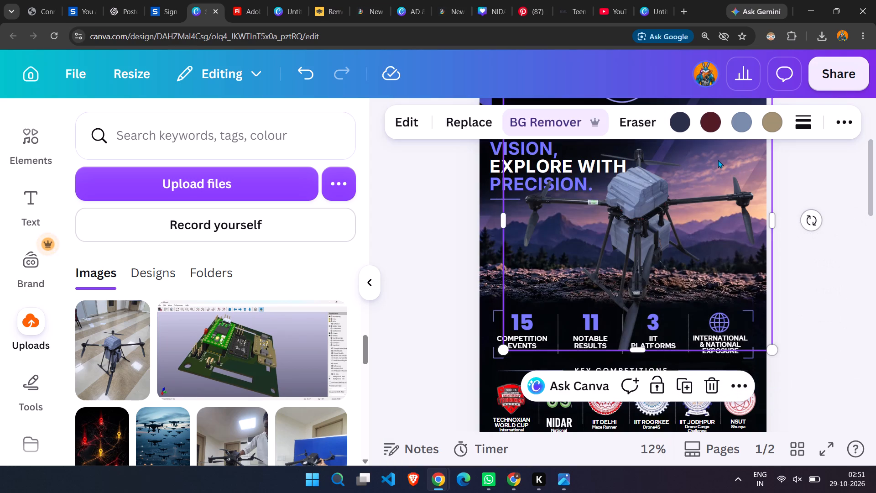
click(659, 215)
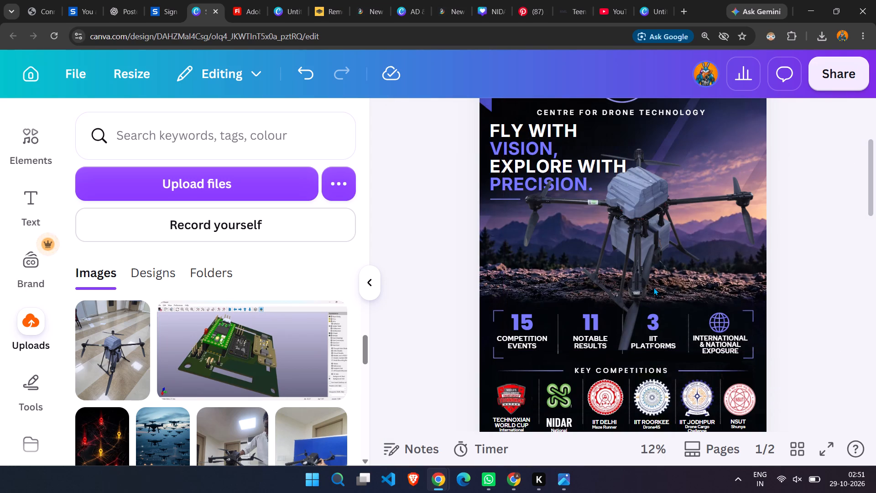
click(649, 246)
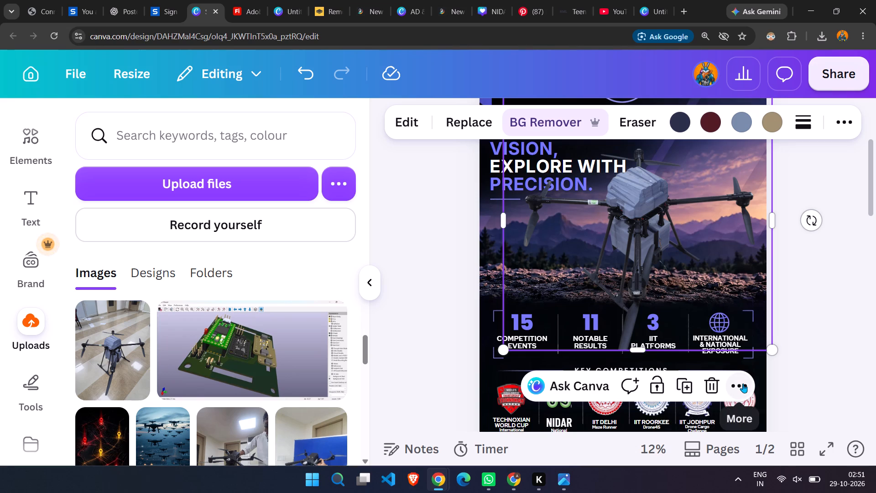
click(743, 383)
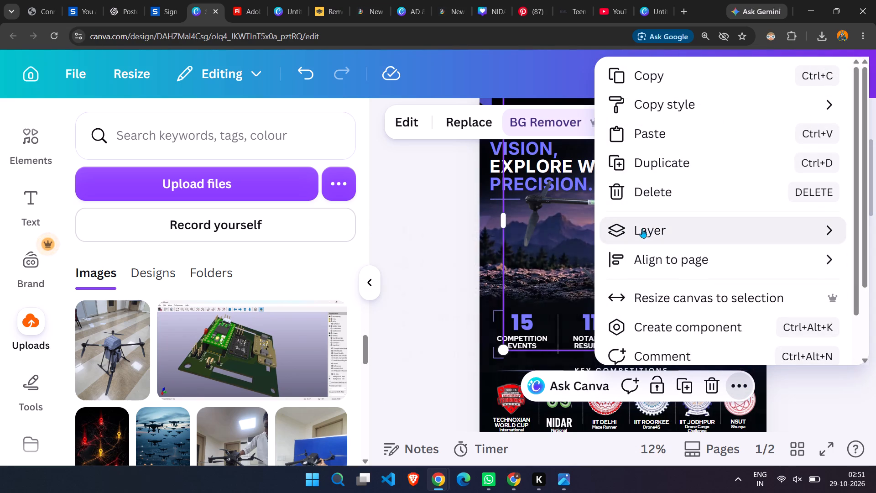
click(523, 285)
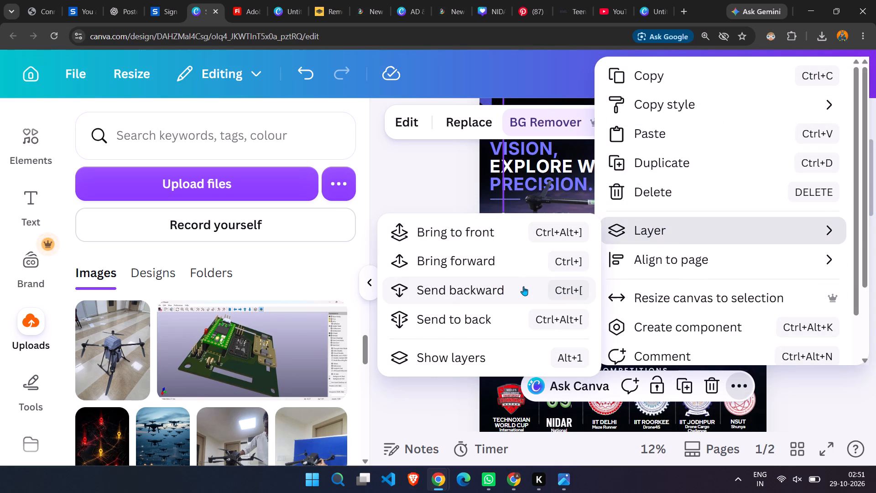
click(523, 286)
click(523, 286)
click(523, 286)
click(516, 321)
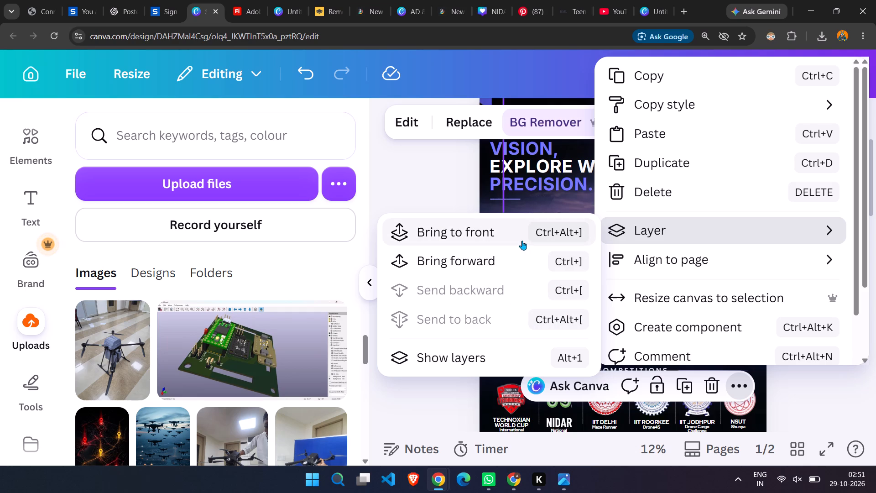
click(520, 257)
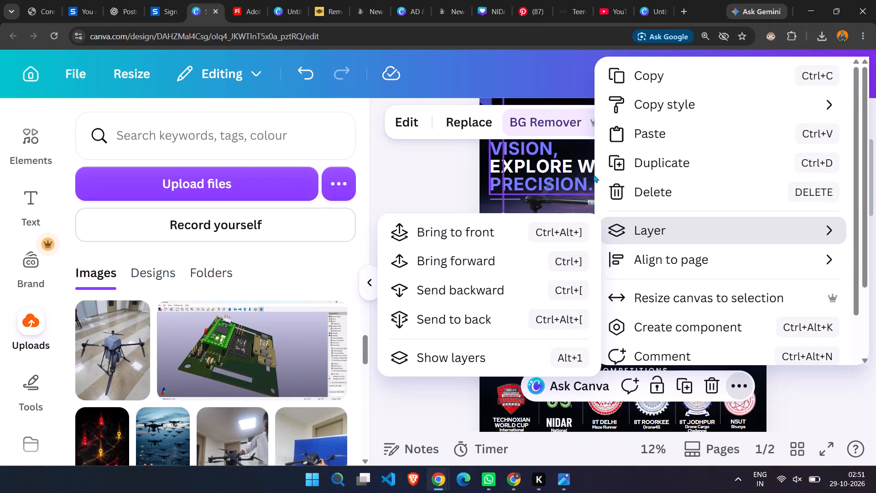
click(442, 181)
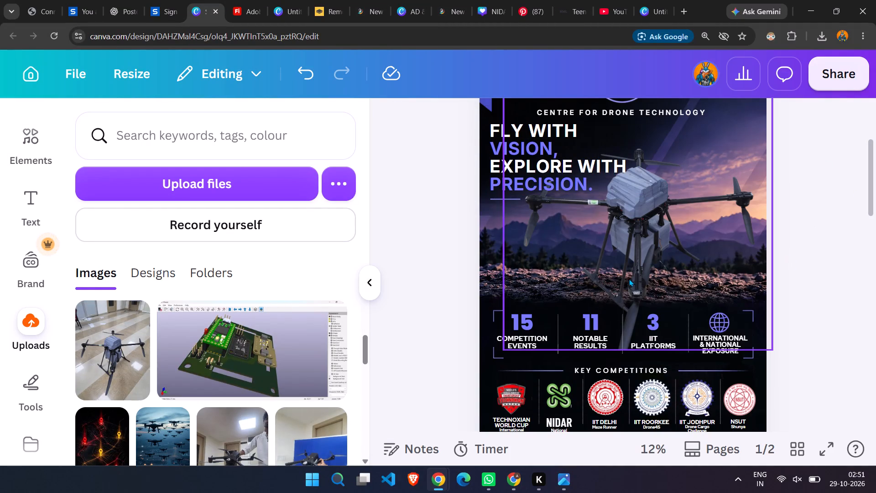
Nudge the drone cutout slightly right over the mountain scene, clearing more space beside the PRECISION headline.
click(635, 247)
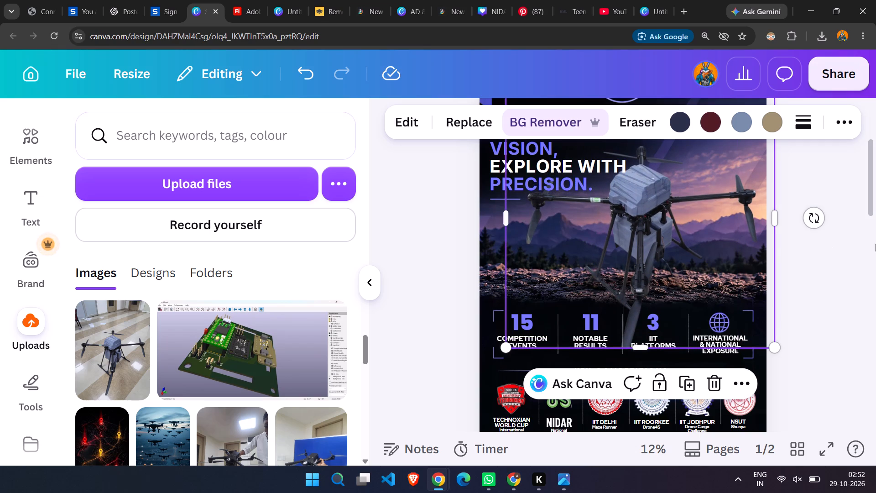
click(813, 303)
scroll(828, 241, up, 2)
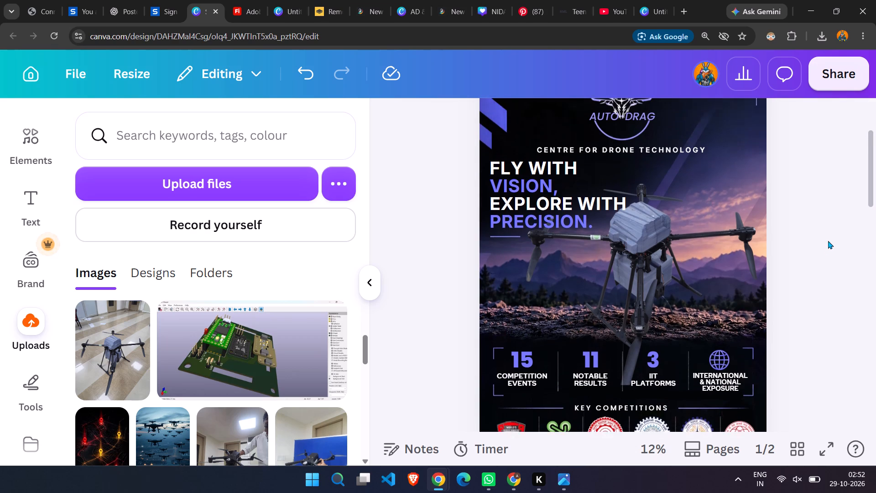
scroll(828, 241, up, 1)
scroll(825, 232, down, 1)
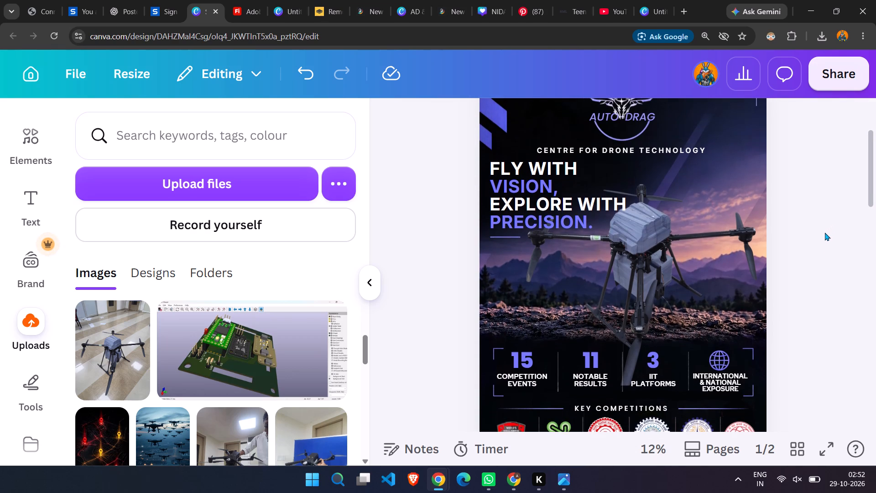
scroll(825, 232, down, 2)
scroll(825, 232, up, 1)
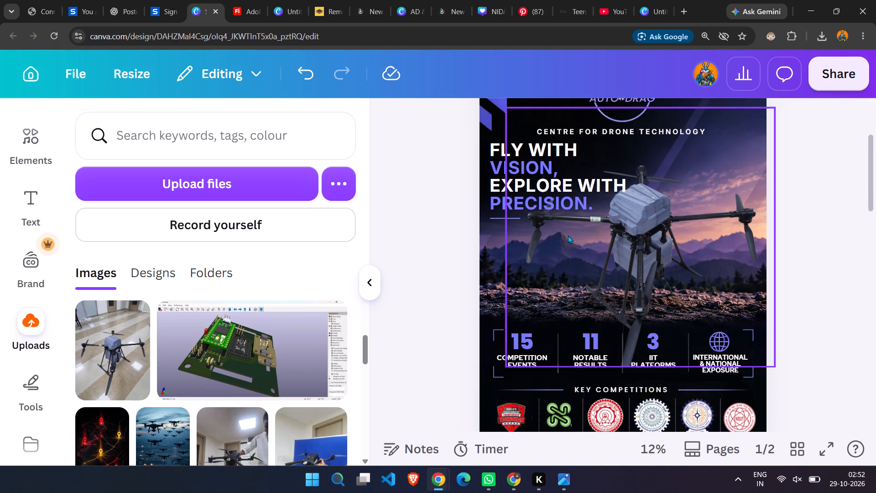
drag(604, 227, 613, 226)
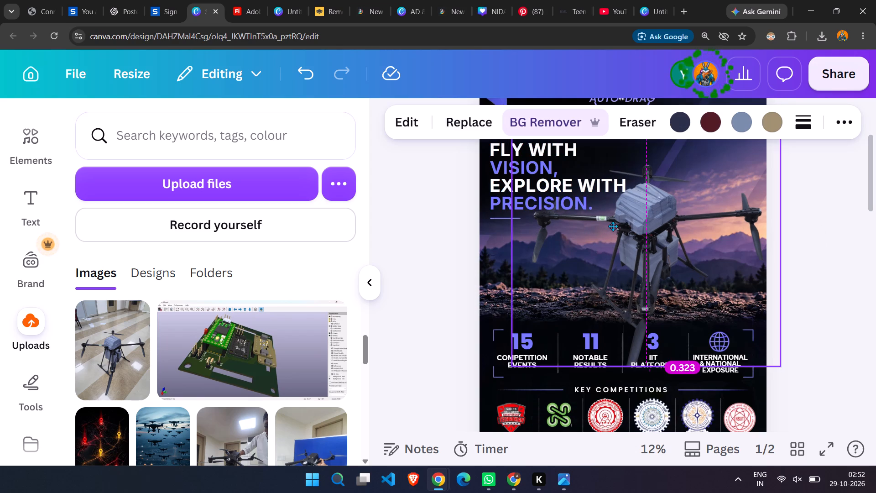
drag(613, 226, 615, 226)
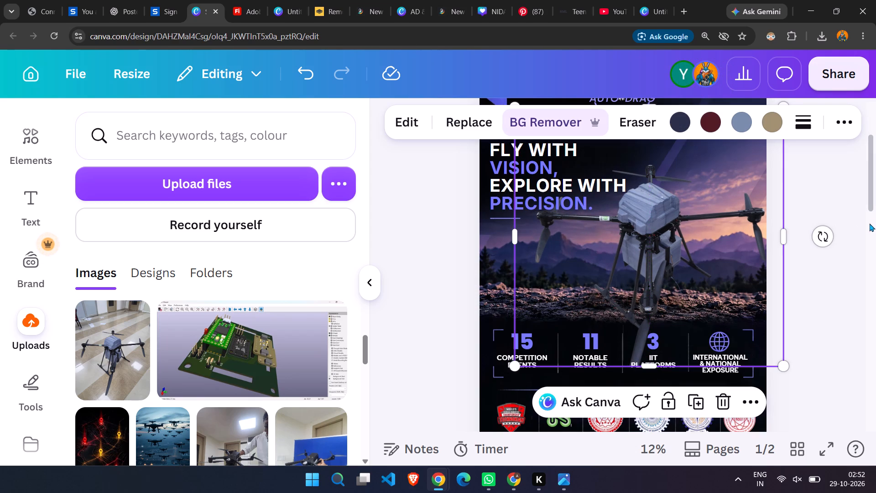
click(839, 196)
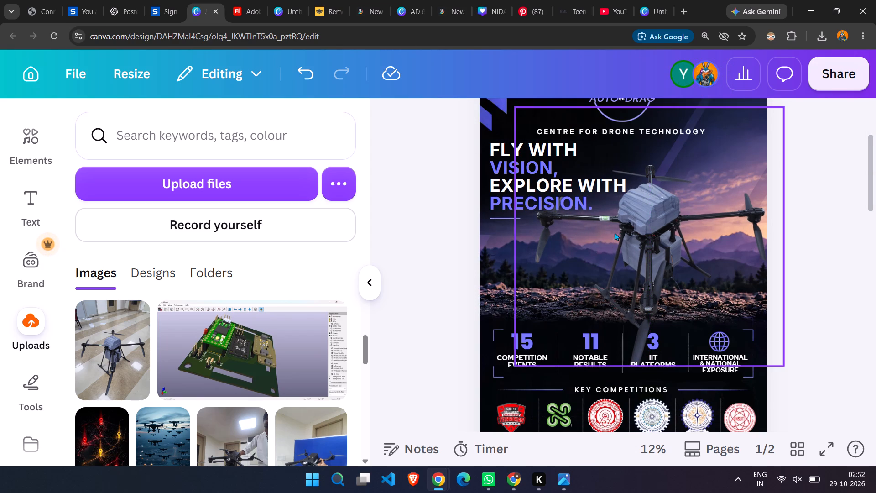
Examine the drone cutout's edges, upper body, legs and payload box up close against the mountain background.
scroll(618, 205, up, 3)
scroll(619, 204, down, 3)
ctrl+scroll(623, 262, up, 7)
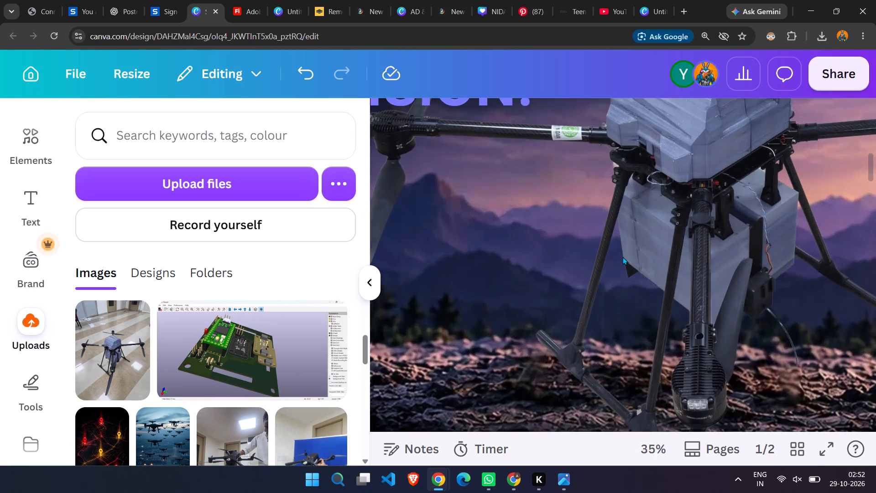
ctrl+scroll(623, 257, up, 9)
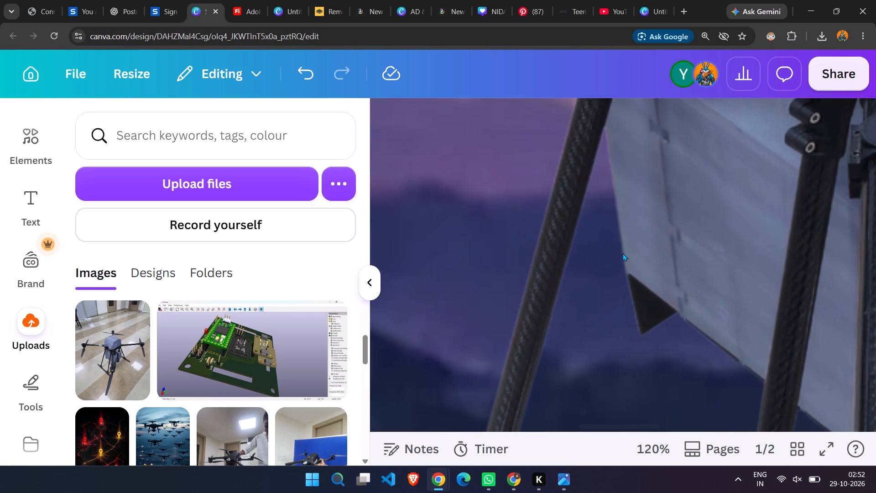
ctrl+scroll(623, 253, down, 13)
ctrl+scroll(640, 141, up, 9)
ctrl+scroll(763, 161, up, 4)
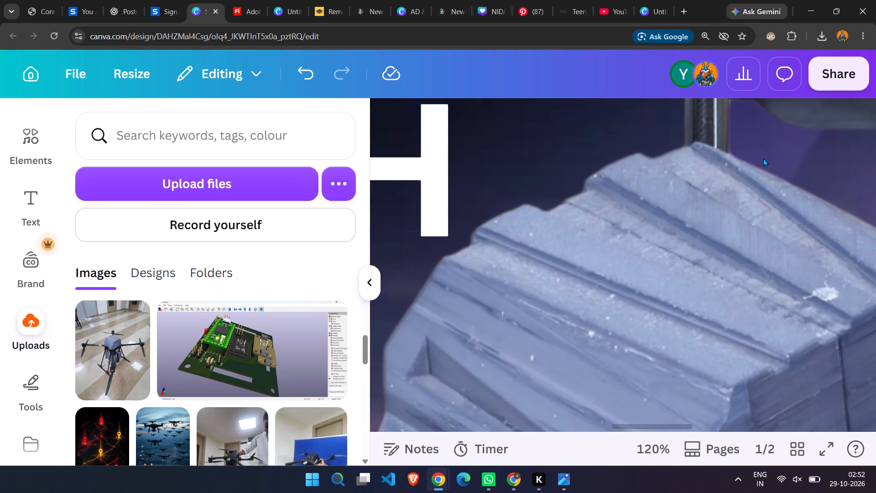
ctrl+scroll(763, 158, down, 12)
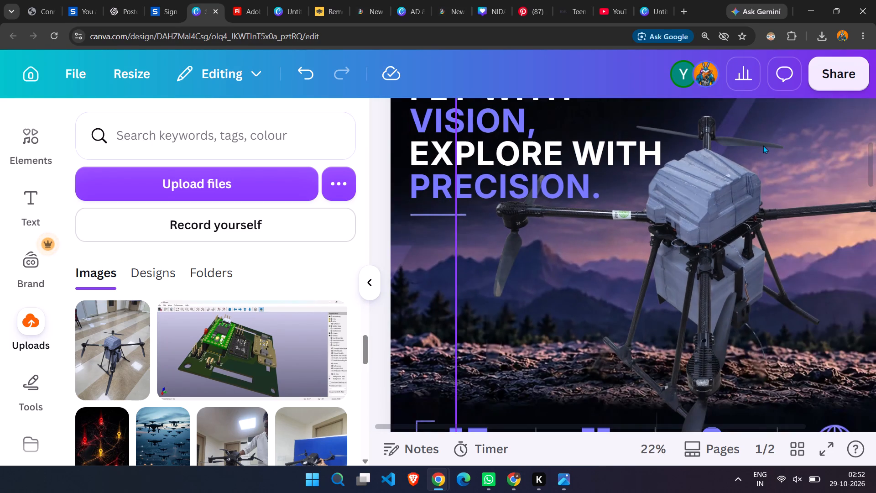
ctrl+scroll(763, 145, down, 4)
ctrl+scroll(763, 145, up, 2)
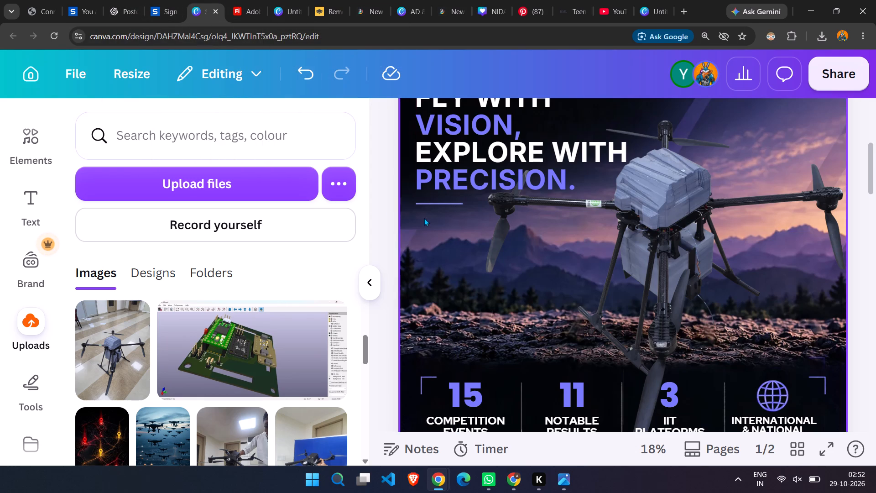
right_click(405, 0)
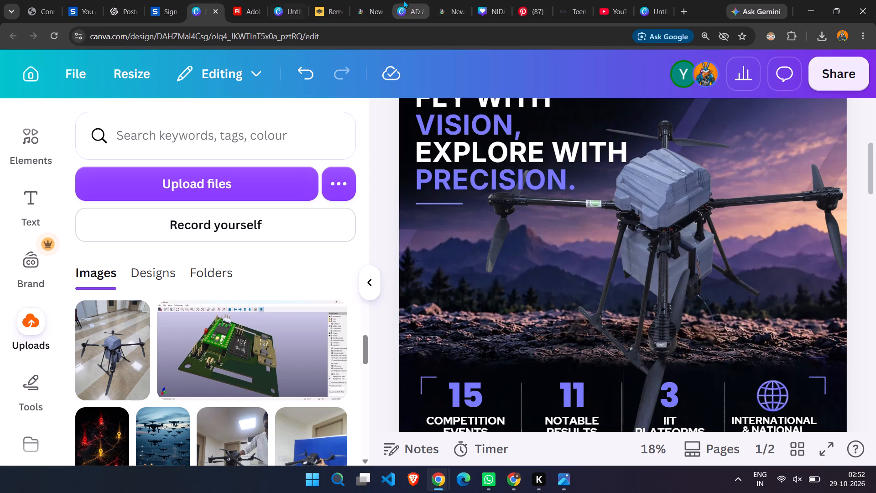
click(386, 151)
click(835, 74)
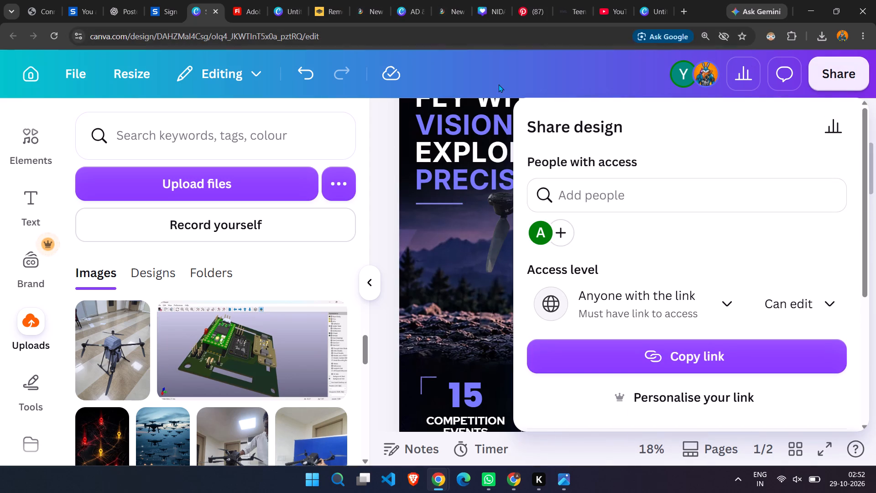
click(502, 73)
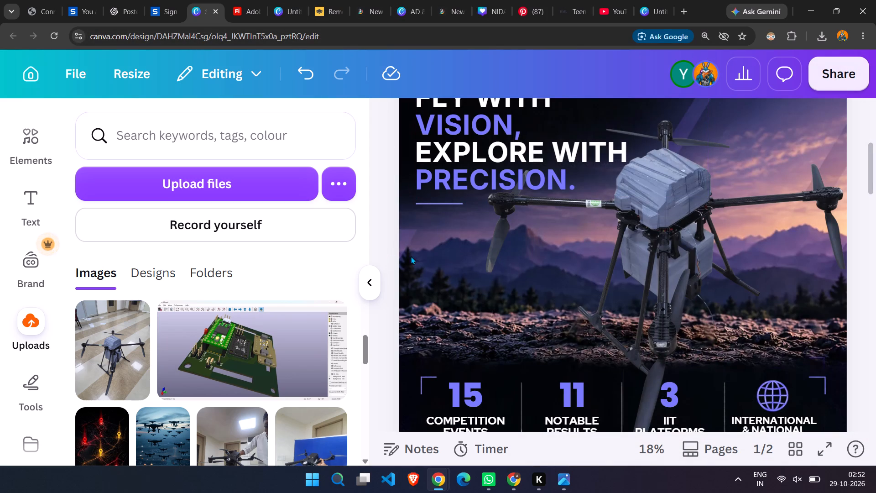
Review the whole Autodrag standee, from the headline down to the socials and Powered By logos, and the top of page 2.
ctrl+scroll(373, 245, up, 4)
ctrl+scroll(372, 245, down, 9)
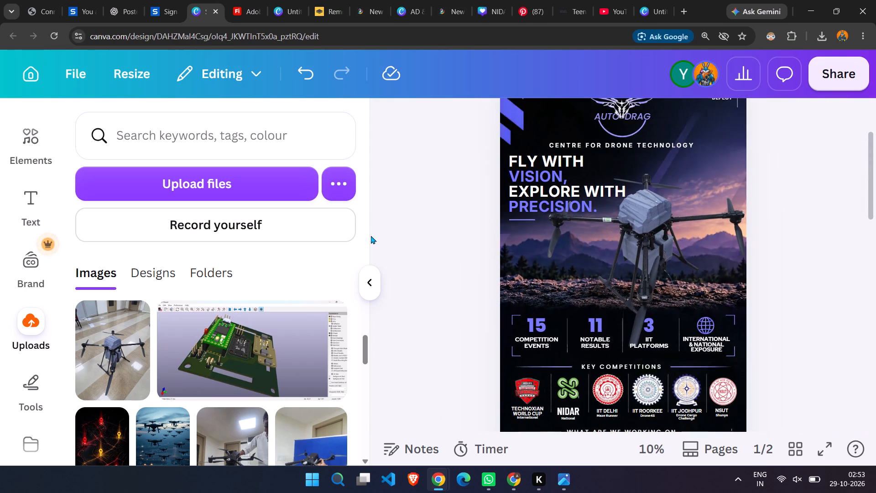
ctrl+scroll(371, 236, down, 2)
scroll(550, 249, down, 2)
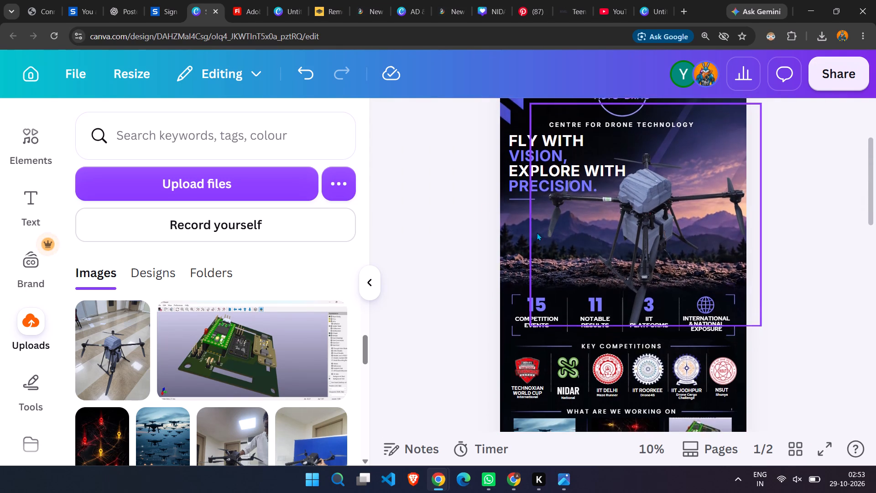
scroll(510, 181, down, 10)
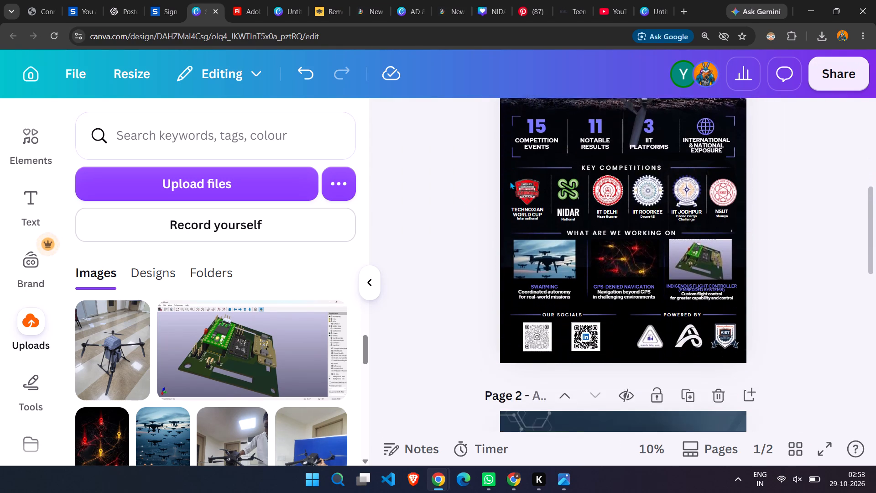
scroll(478, 187, up, 11)
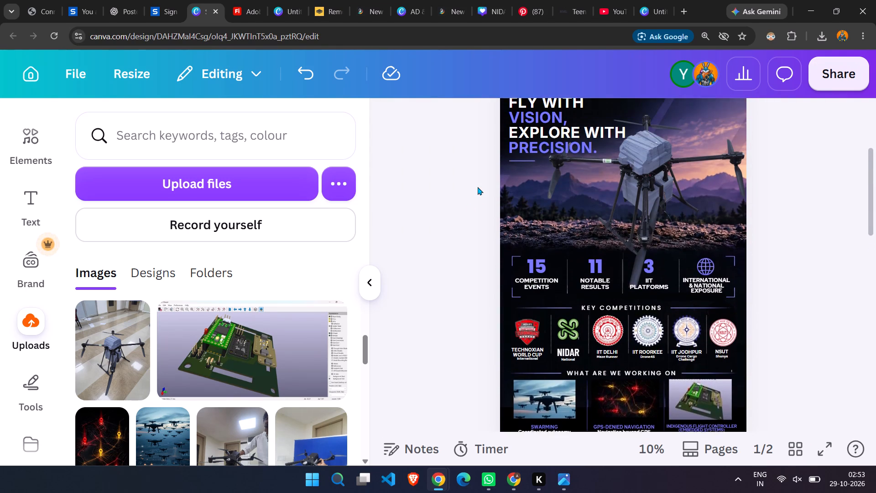
scroll(478, 187, up, 5)
scroll(478, 187, down, 17)
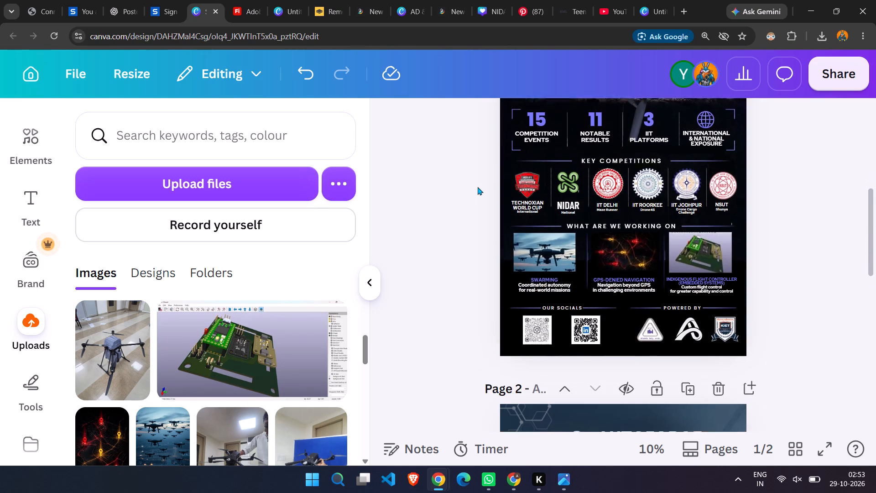
scroll(478, 187, down, 11)
scroll(529, 183, up, 4)
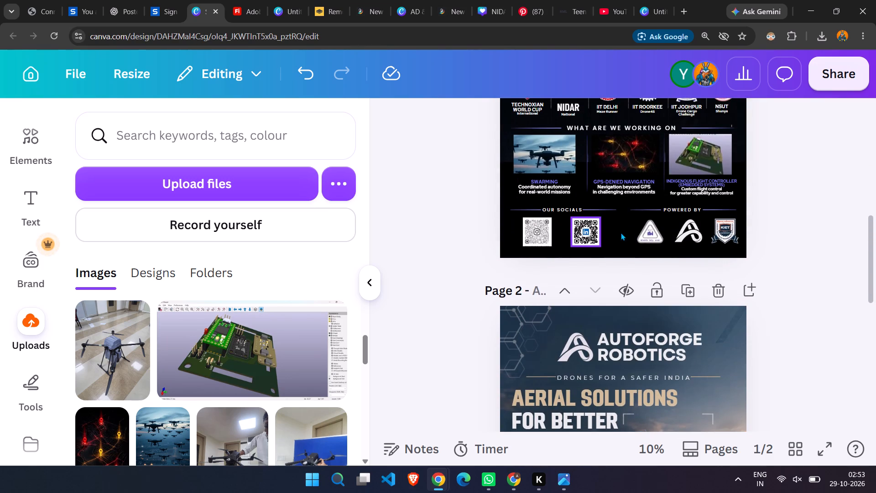
Copy the Autoforge logo mark from the page 2 header and delete the existing one in the Autodrag standee's Powered By row.
click(578, 351)
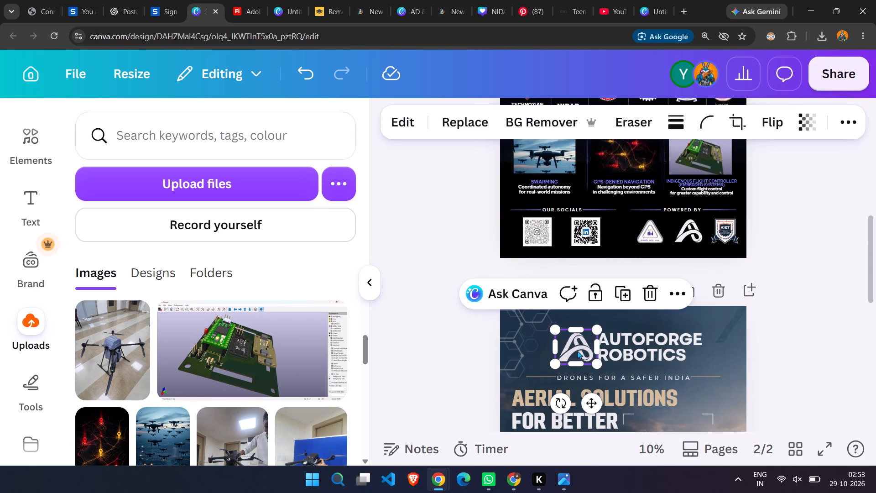
click(674, 295)
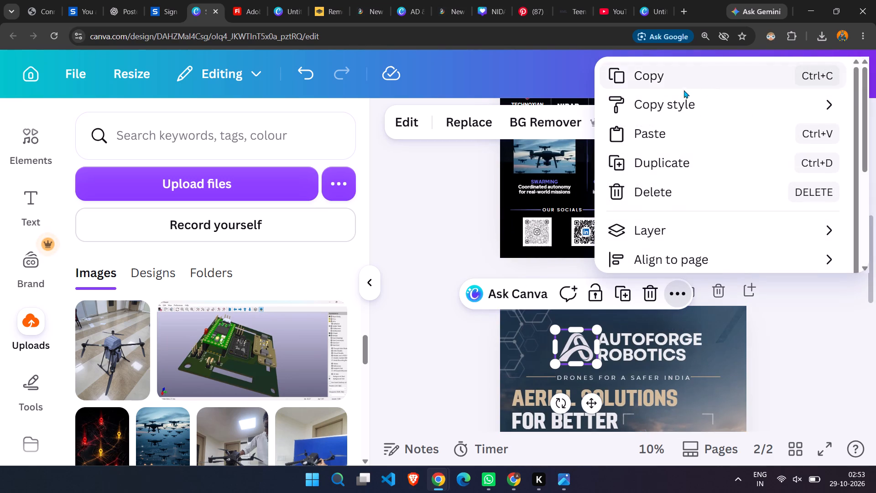
click(680, 78)
right_click(687, 221)
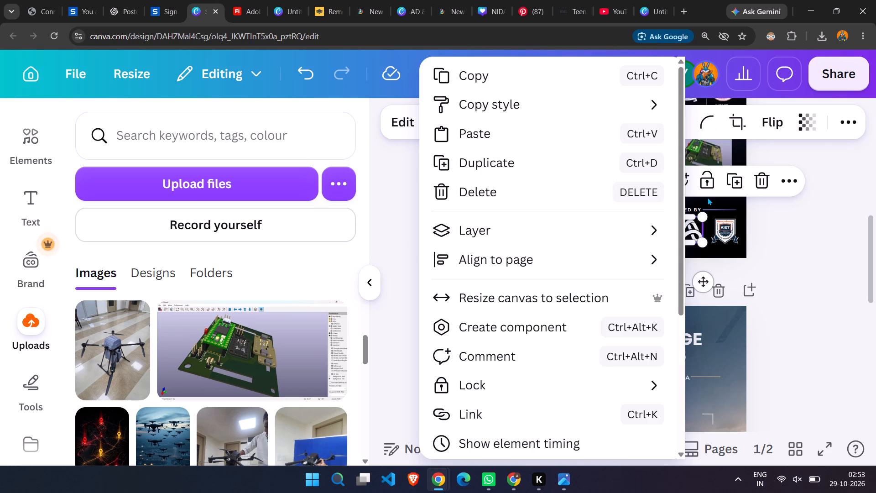
click(765, 182)
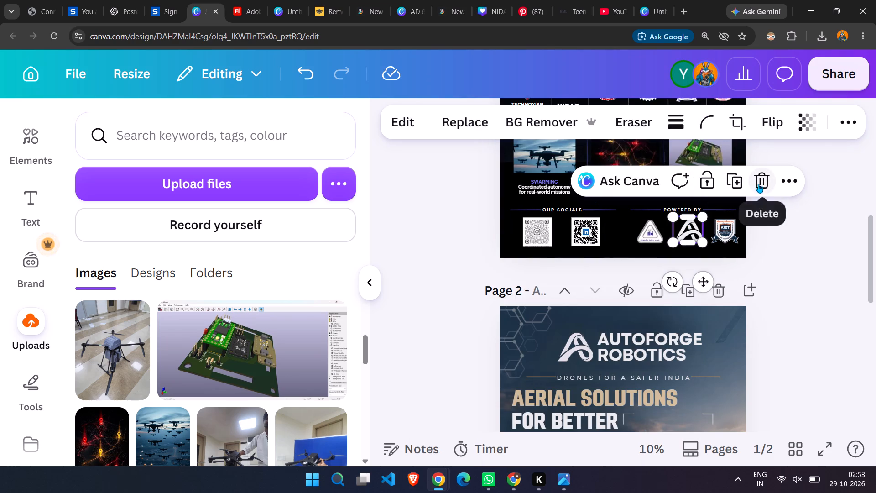
click(758, 184)
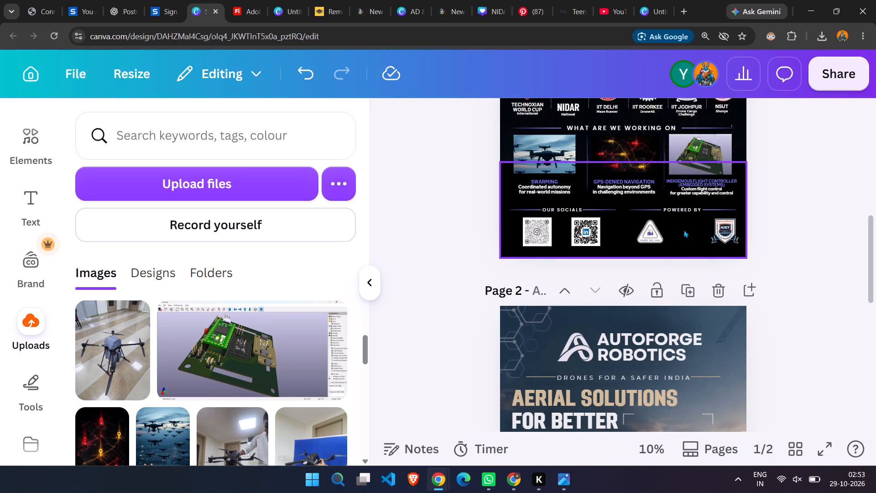
Paste the copied logo mark into the Powered By row, shrink it to about 4.2 by 3.4, and space it evenly between the neighbouring logos.
key(ctrl+v)
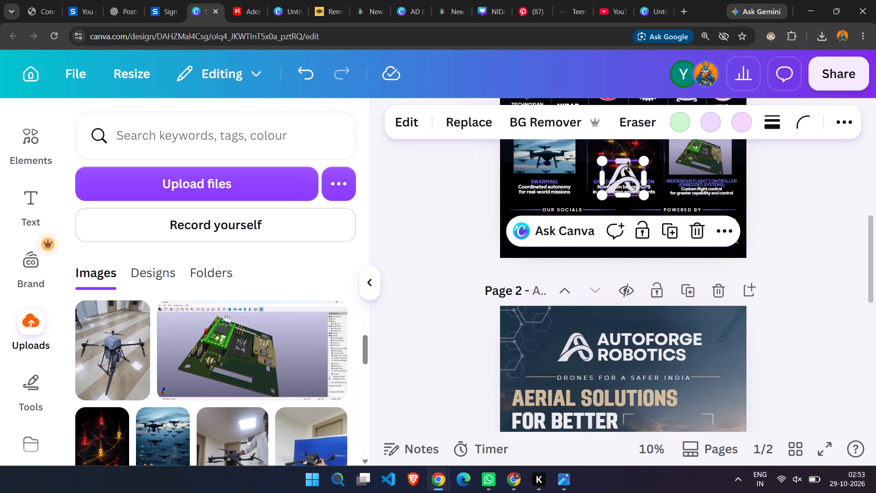
drag(627, 179, 689, 232)
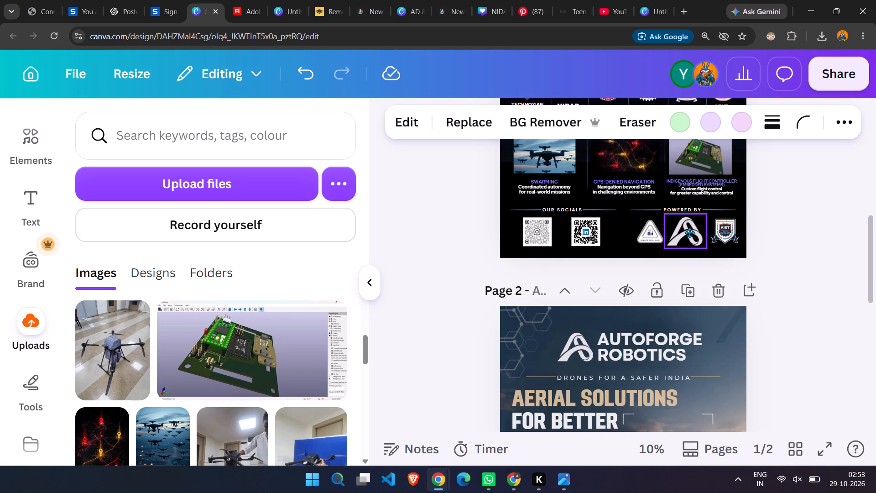
drag(689, 232, 695, 232)
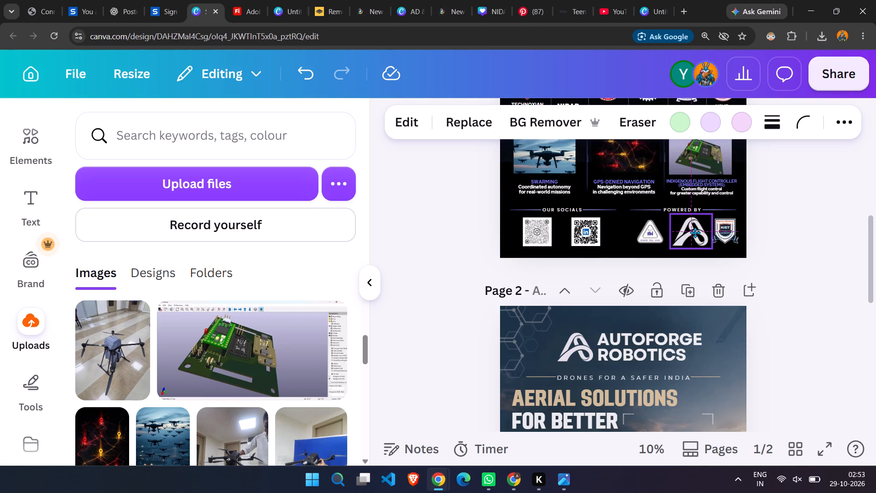
drag(695, 232, 689, 232)
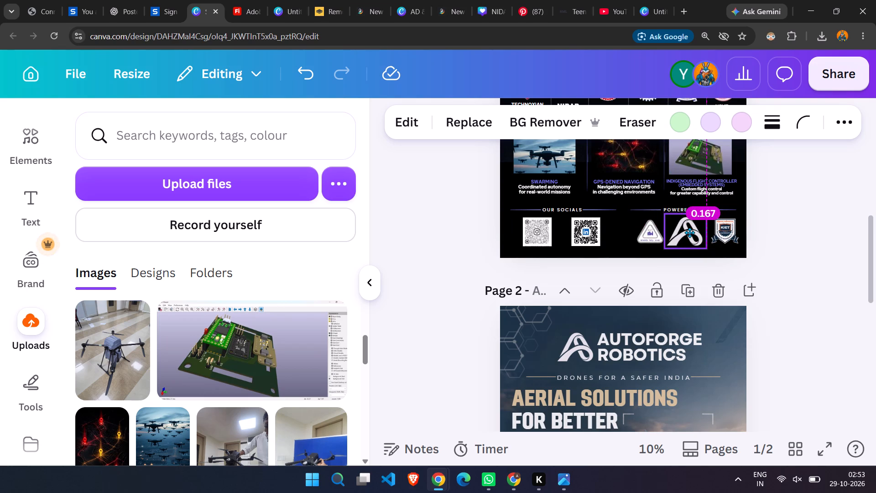
drag(689, 232, 692, 232)
drag(709, 211, 708, 213)
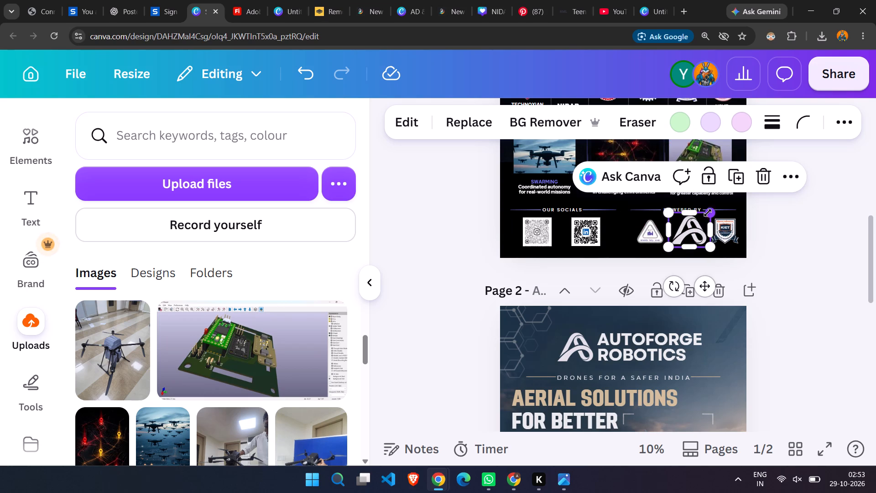
drag(708, 213, 703, 218)
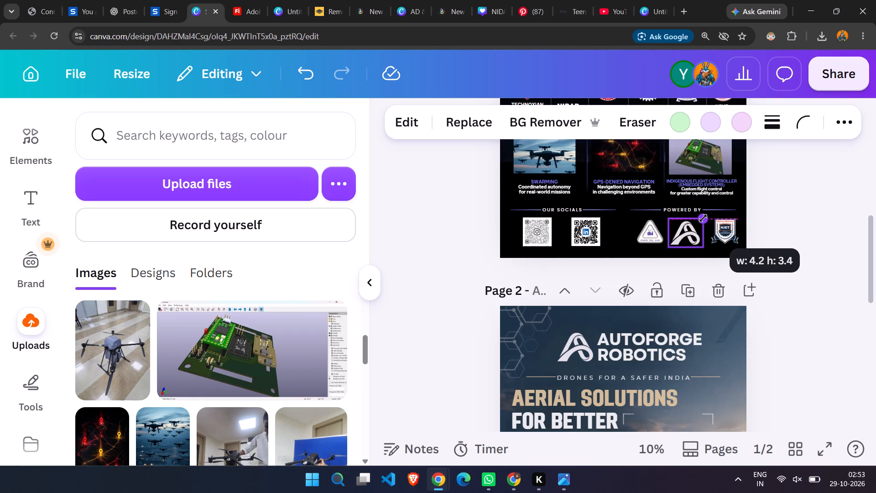
drag(703, 218, 705, 218)
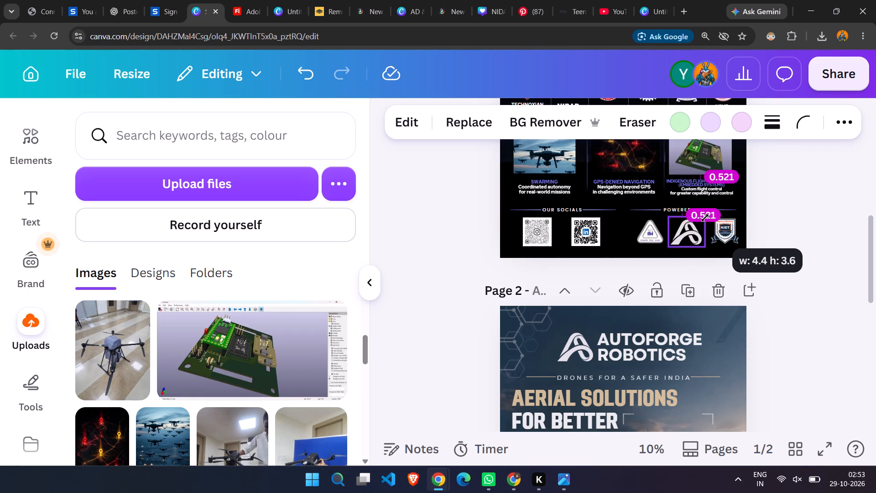
click(704, 216)
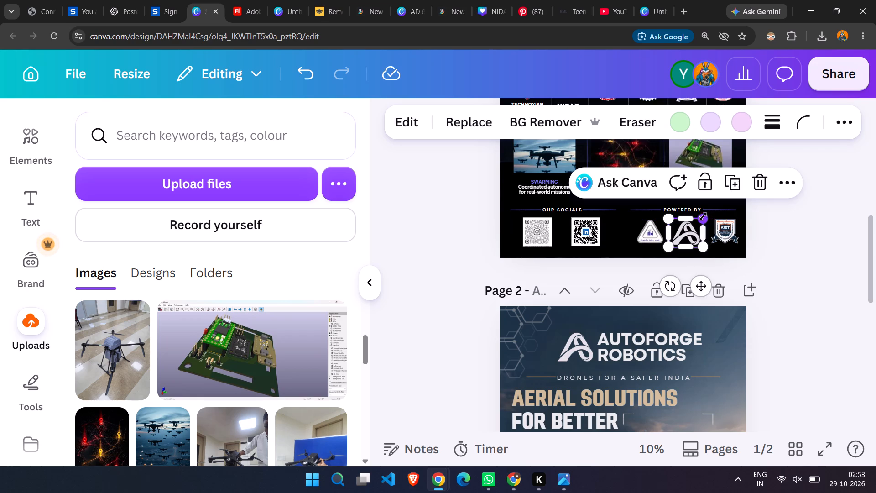
click(689, 229)
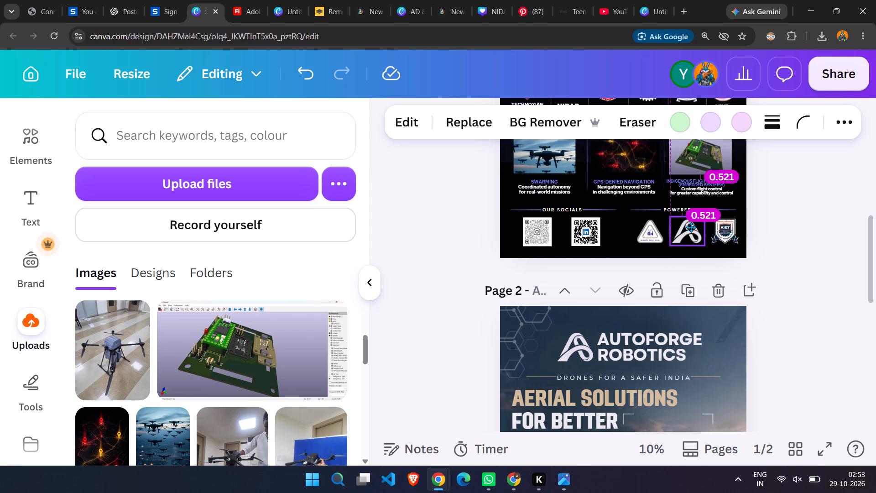
click(778, 243)
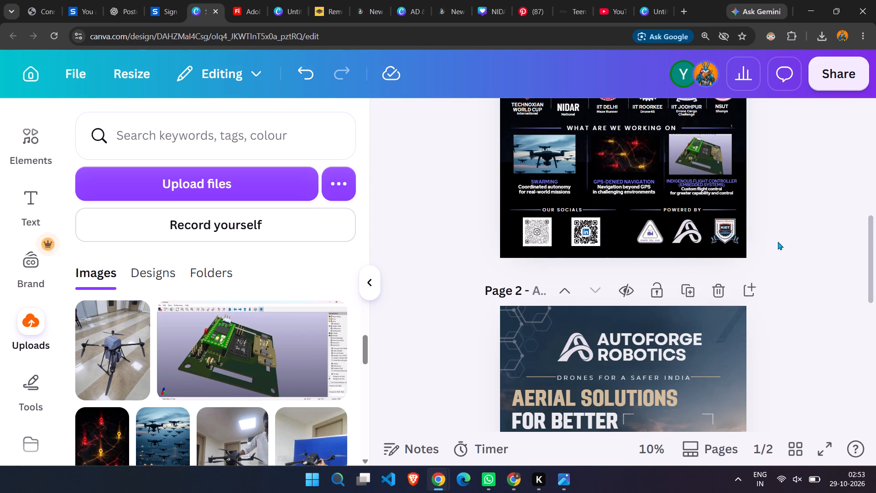
Recolour all three colours of the pasted Autoforge logo mark in the Powered By row to white.
click(692, 228)
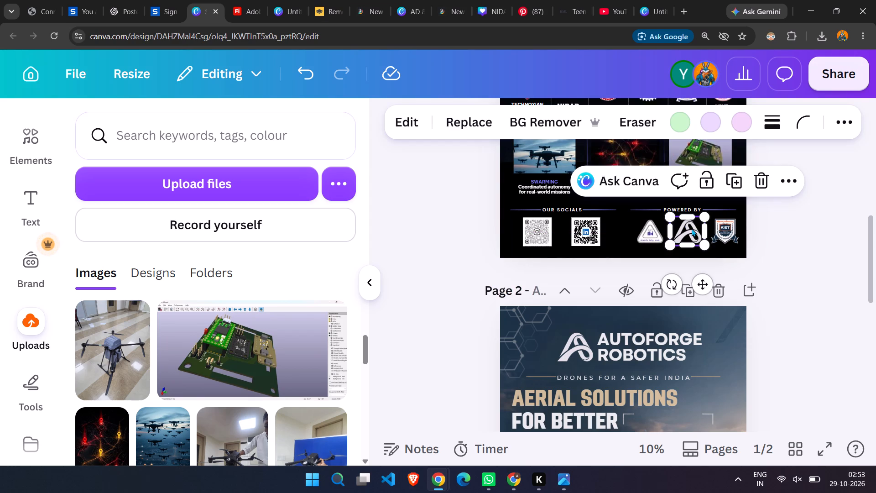
click(692, 126)
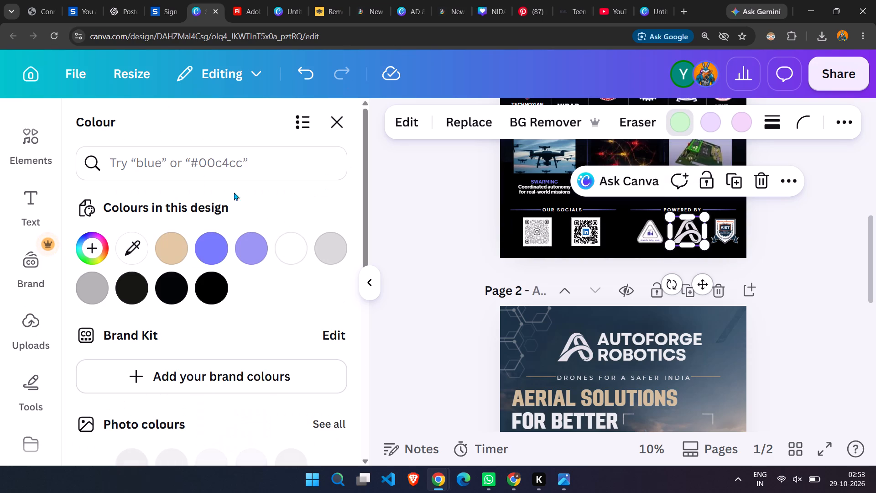
click(294, 247)
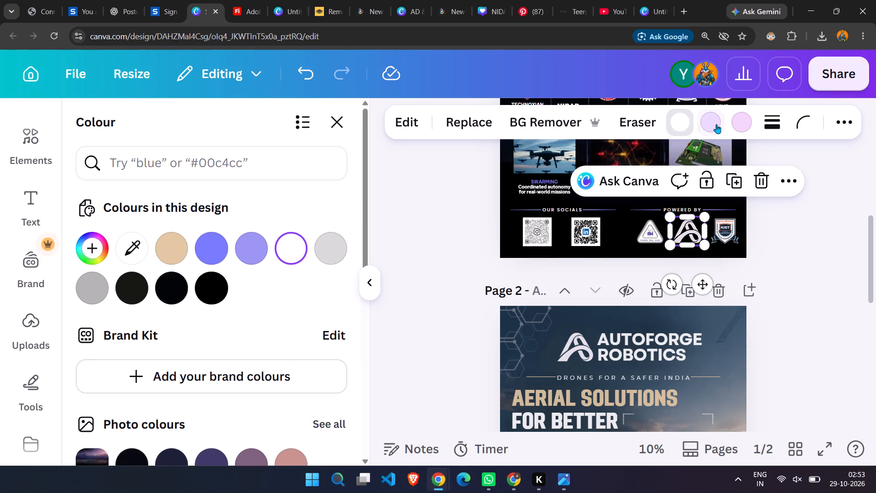
click(716, 124)
click(292, 245)
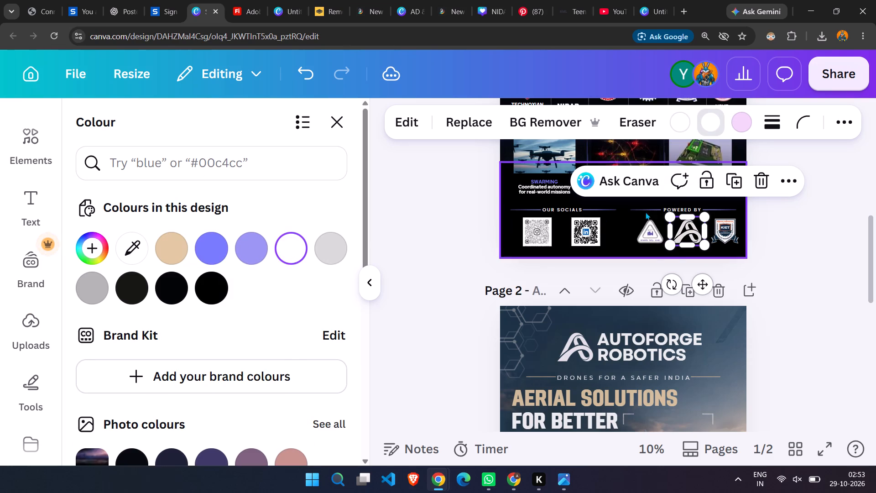
click(747, 123)
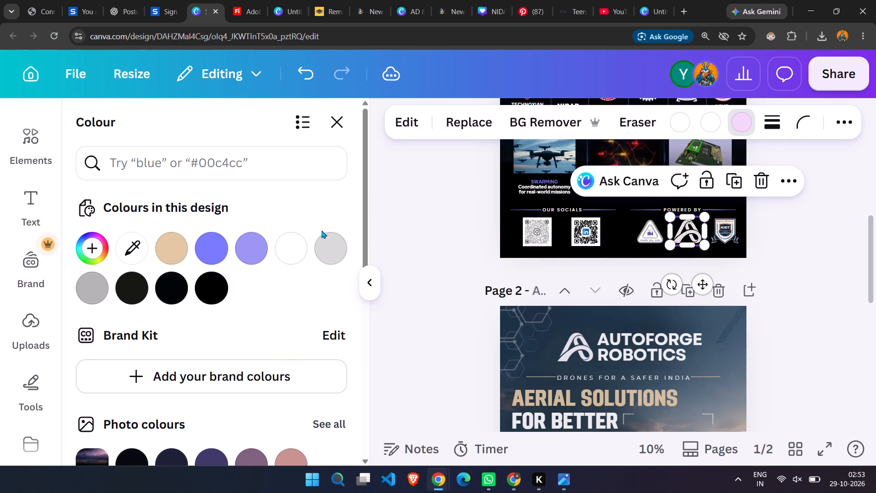
click(288, 245)
click(815, 241)
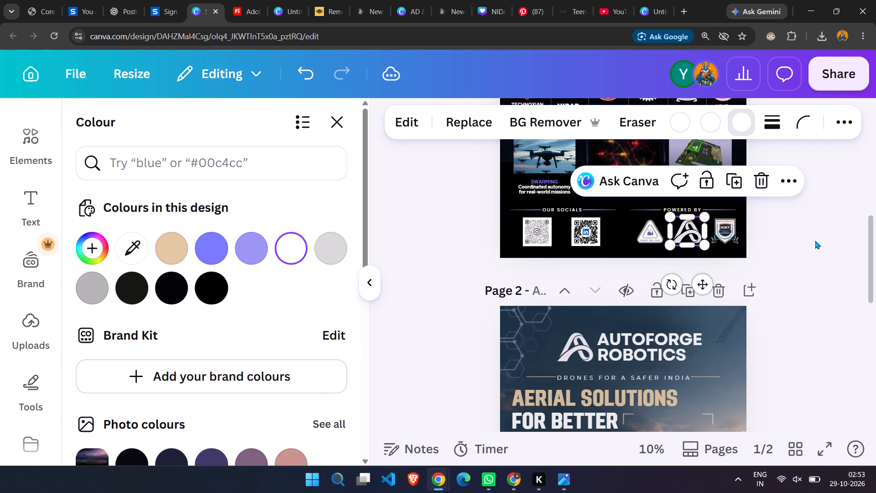
click(784, 235)
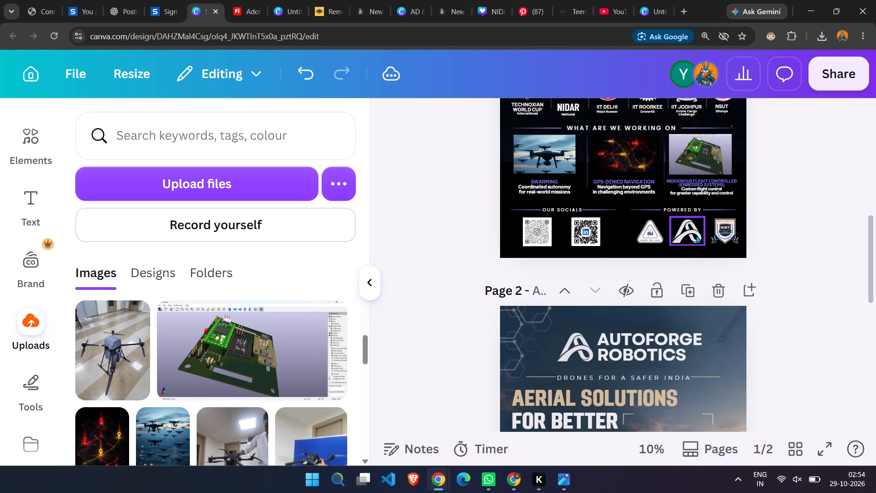
Review the Autodrag standee from the Powered By row up through the competitions, statistics and drone cutout to the header.
click(795, 210)
scroll(788, 212, down, 3)
scroll(788, 212, up, 1)
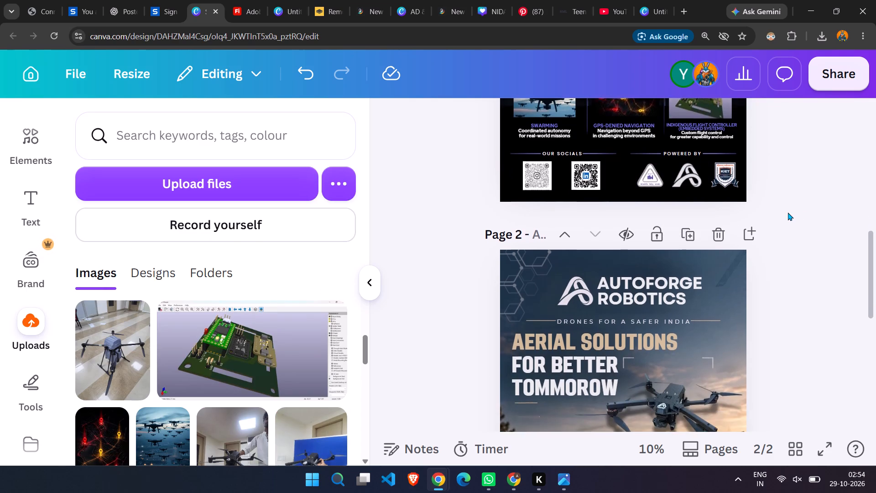
scroll(788, 212, up, 10)
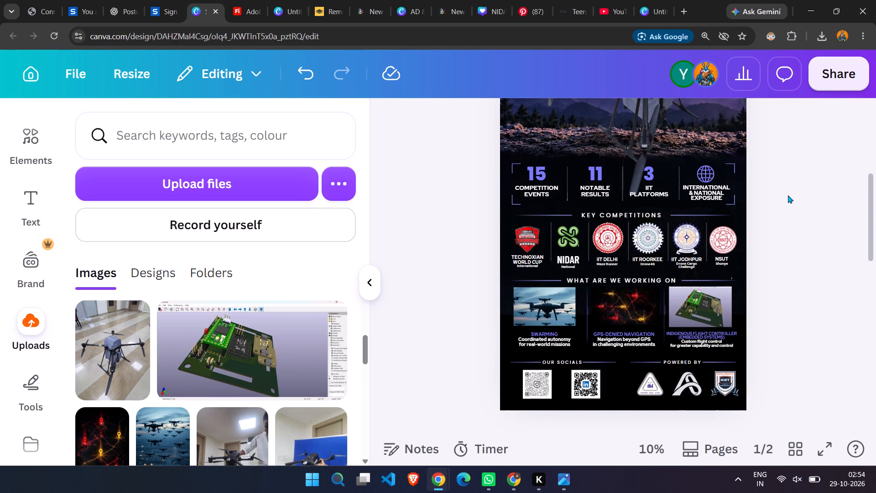
scroll(788, 195, up, 2)
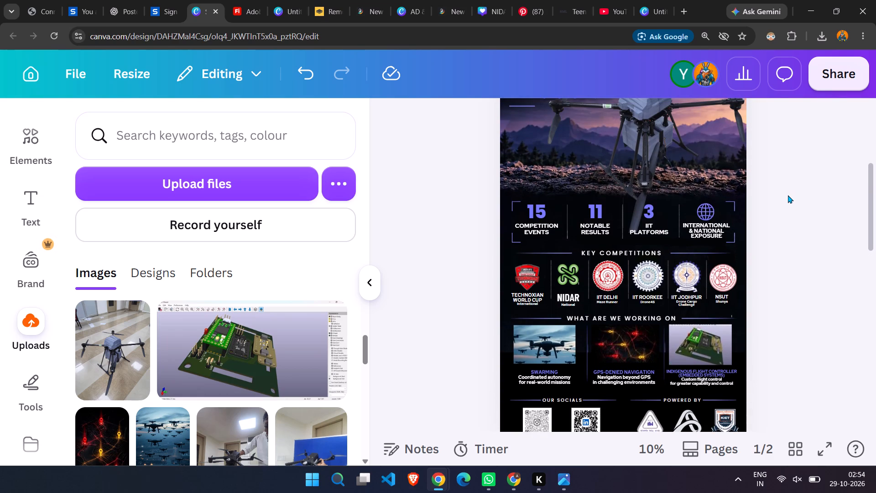
scroll(788, 195, up, 6)
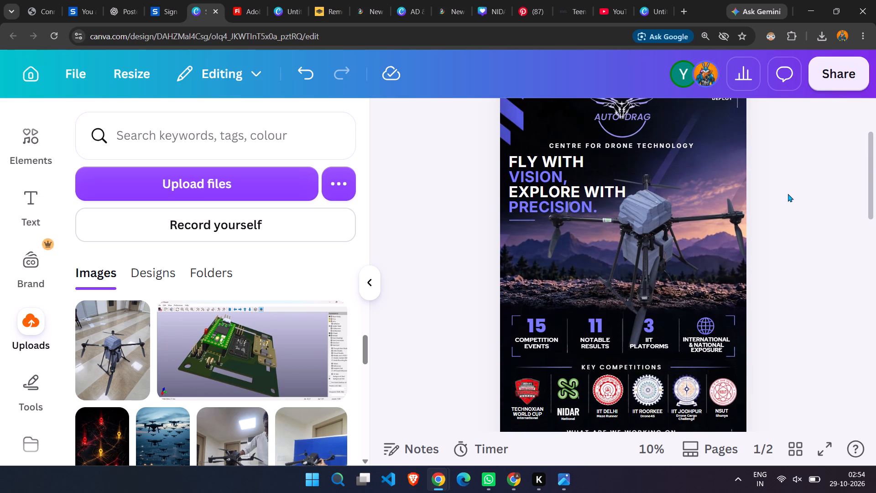
scroll(788, 194, up, 3)
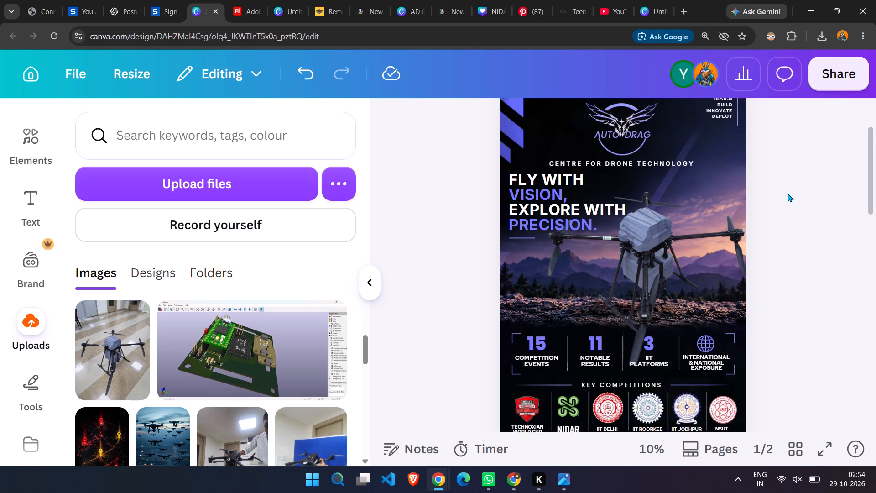
scroll(788, 194, up, 3)
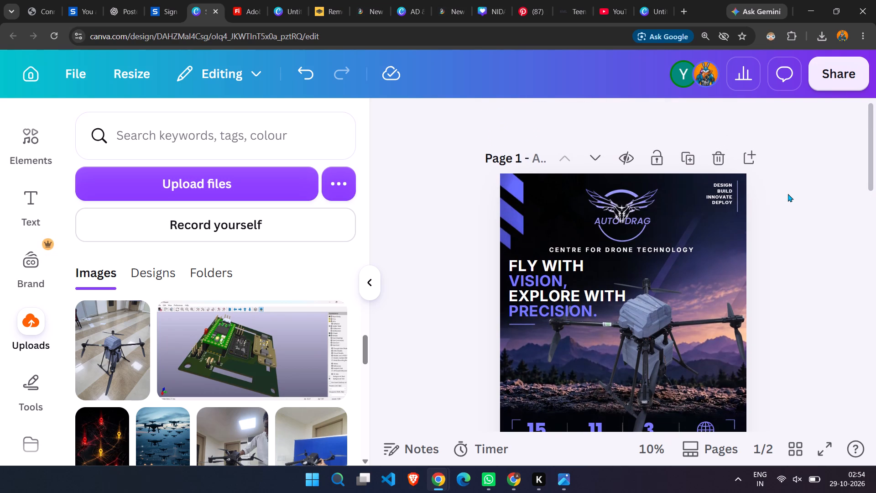
Review the Autoforge Robotics standee on page 2, from its header and drone image down to the website, QR code and partner logos.
scroll(788, 194, down, 20)
scroll(788, 194, down, 3)
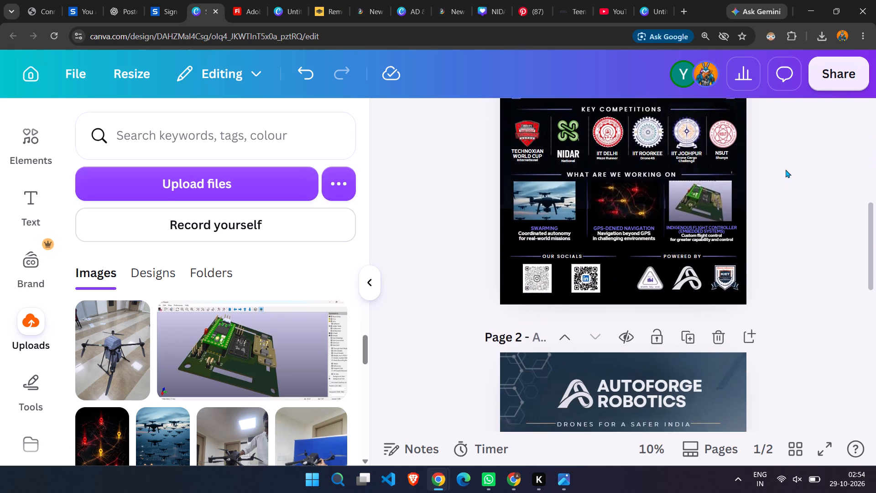
scroll(786, 169, down, 15)
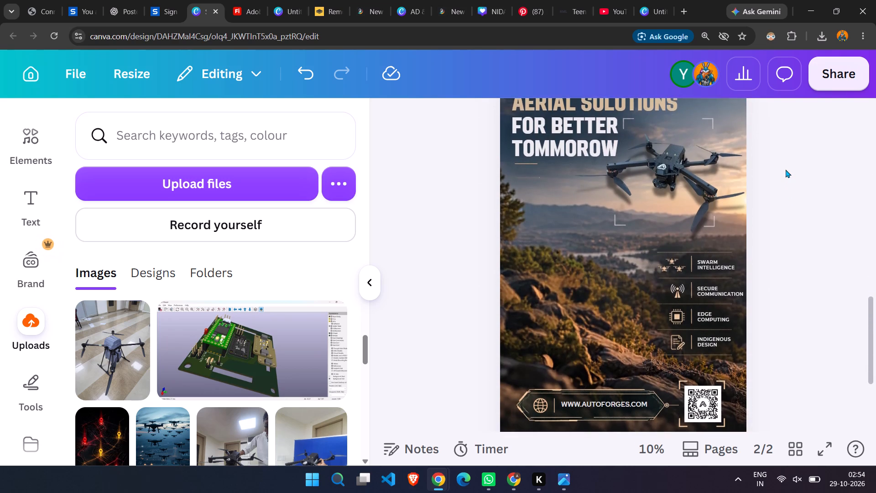
scroll(786, 169, down, 9)
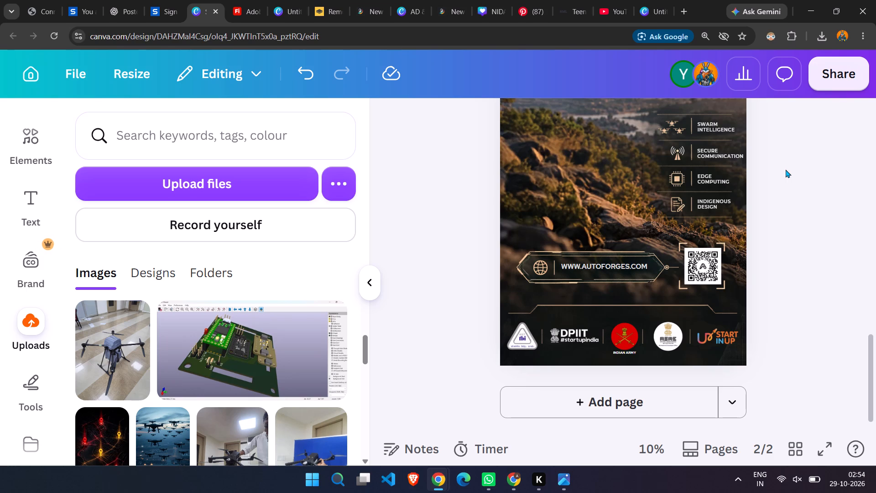
scroll(786, 169, up, 8)
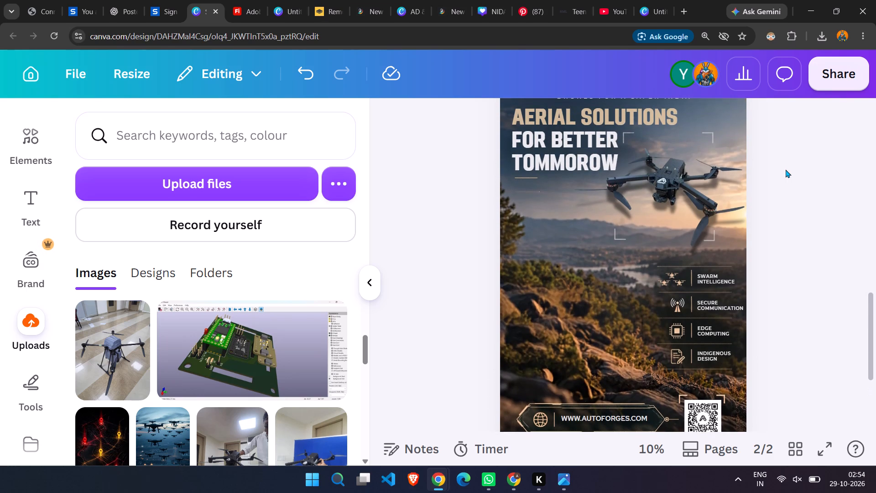
scroll(786, 169, up, 2)
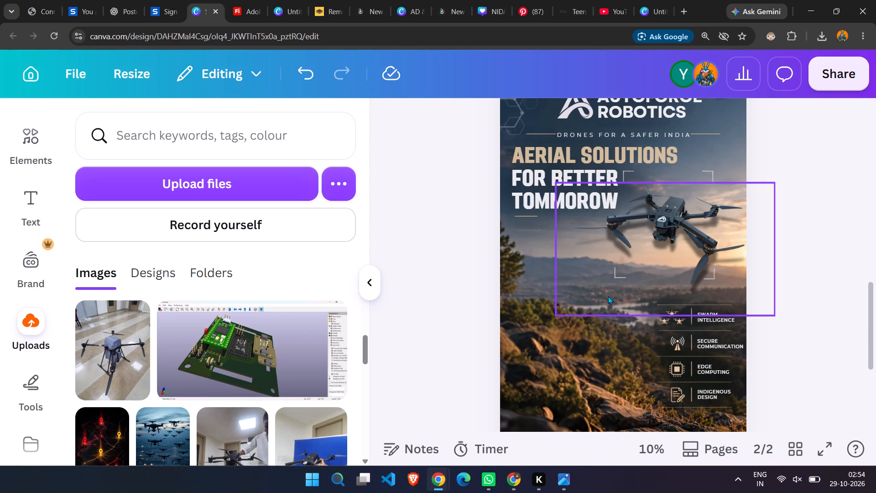
click(425, 276)
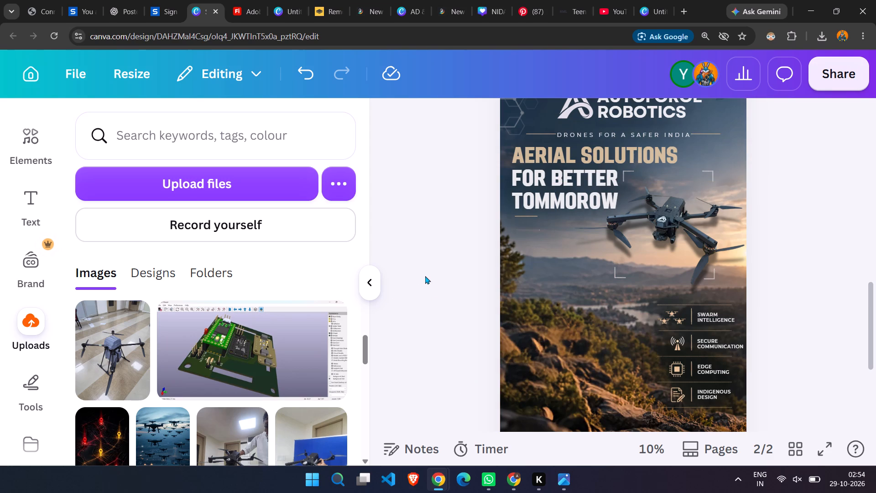
scroll(425, 271, up, 5)
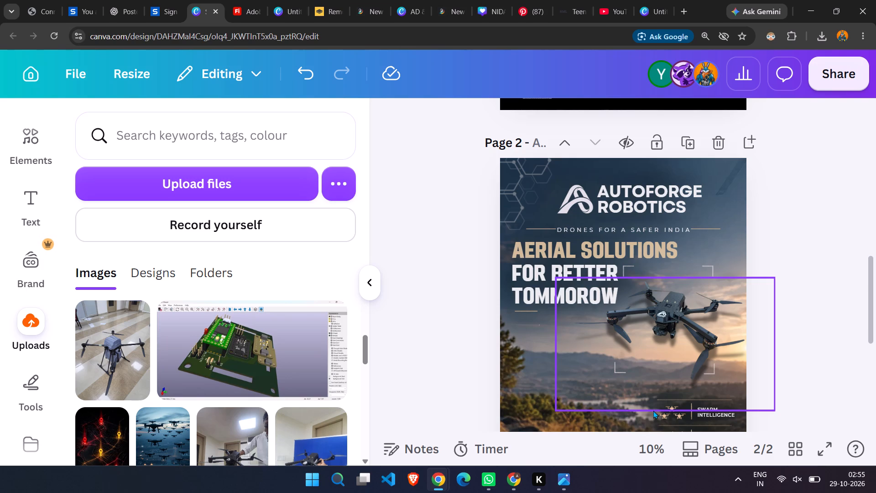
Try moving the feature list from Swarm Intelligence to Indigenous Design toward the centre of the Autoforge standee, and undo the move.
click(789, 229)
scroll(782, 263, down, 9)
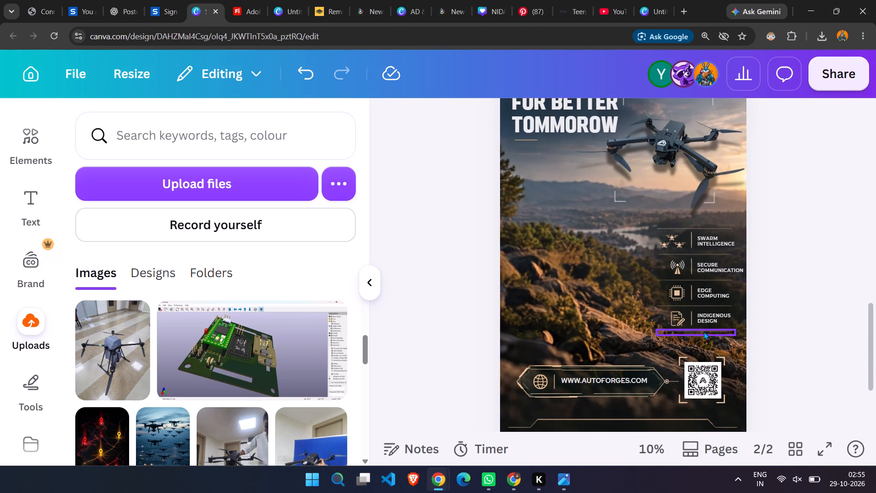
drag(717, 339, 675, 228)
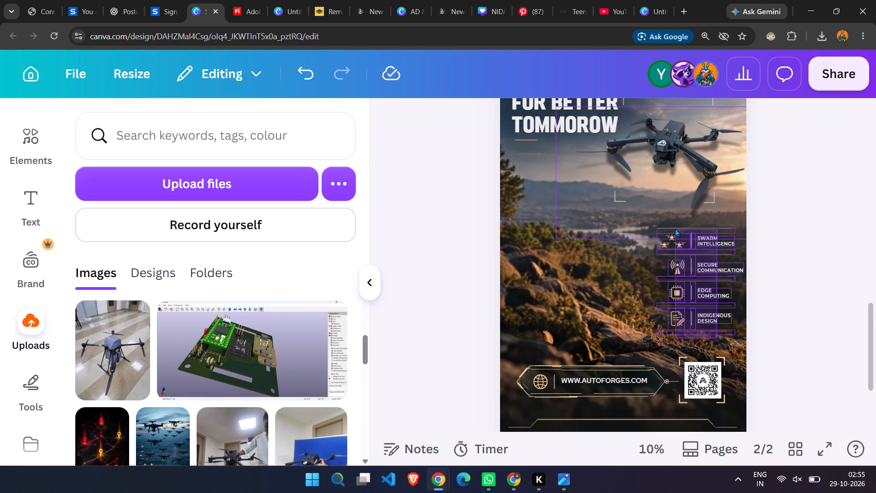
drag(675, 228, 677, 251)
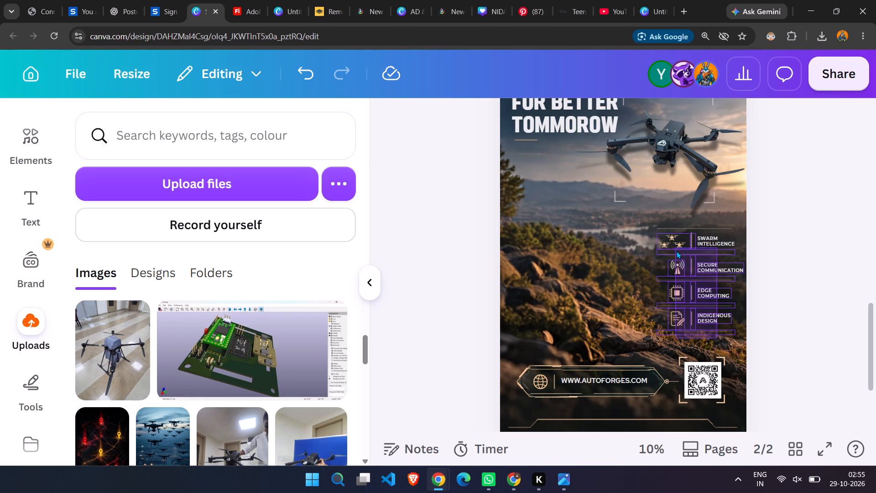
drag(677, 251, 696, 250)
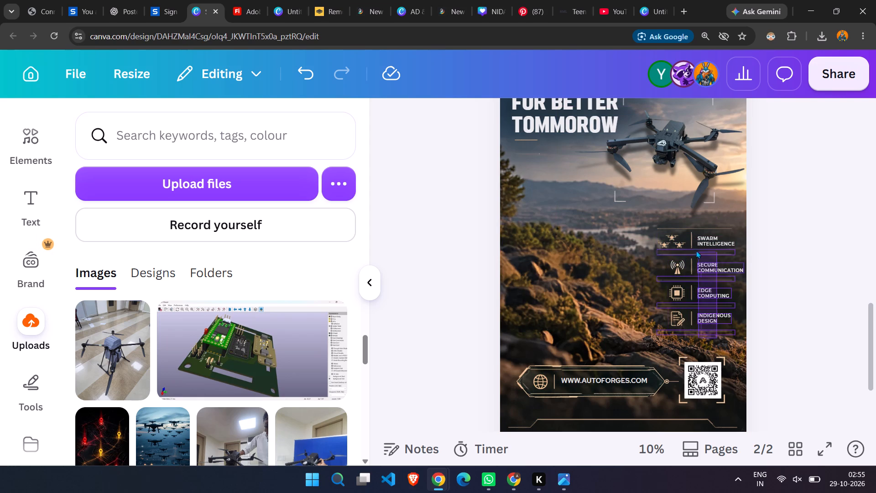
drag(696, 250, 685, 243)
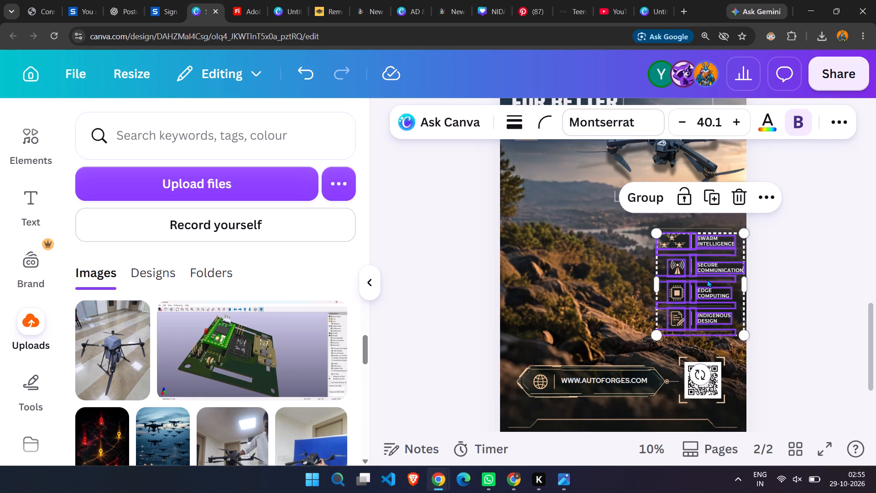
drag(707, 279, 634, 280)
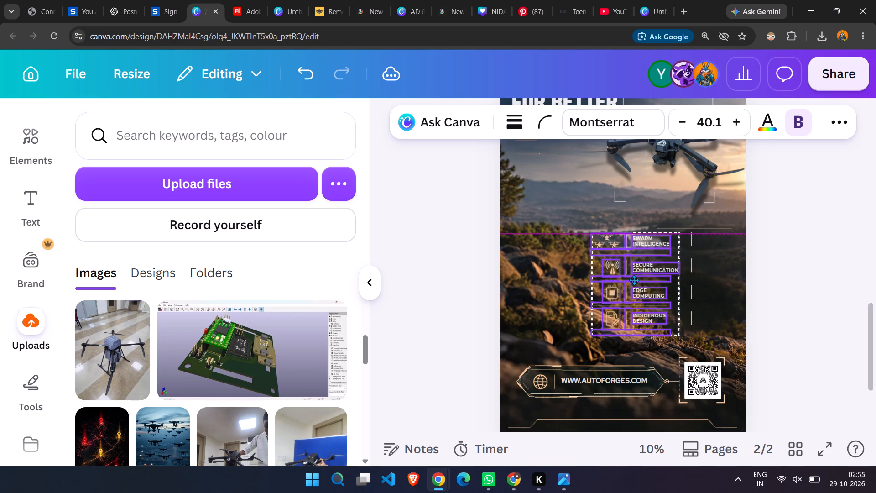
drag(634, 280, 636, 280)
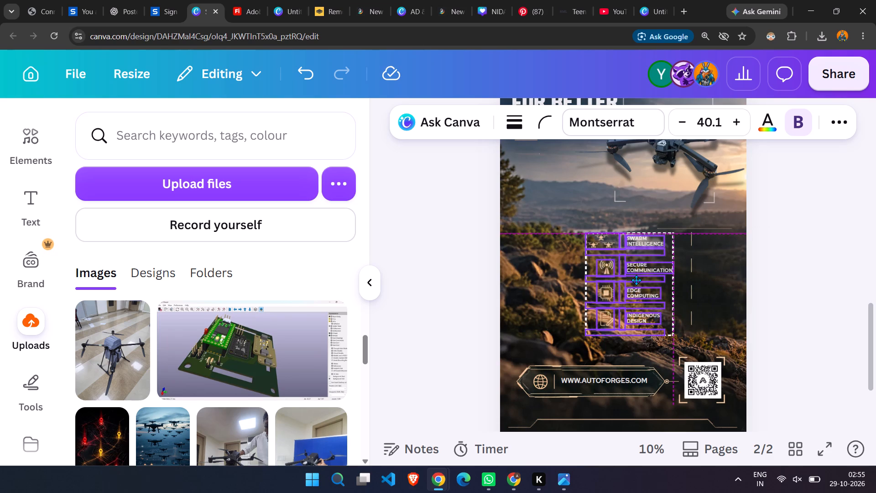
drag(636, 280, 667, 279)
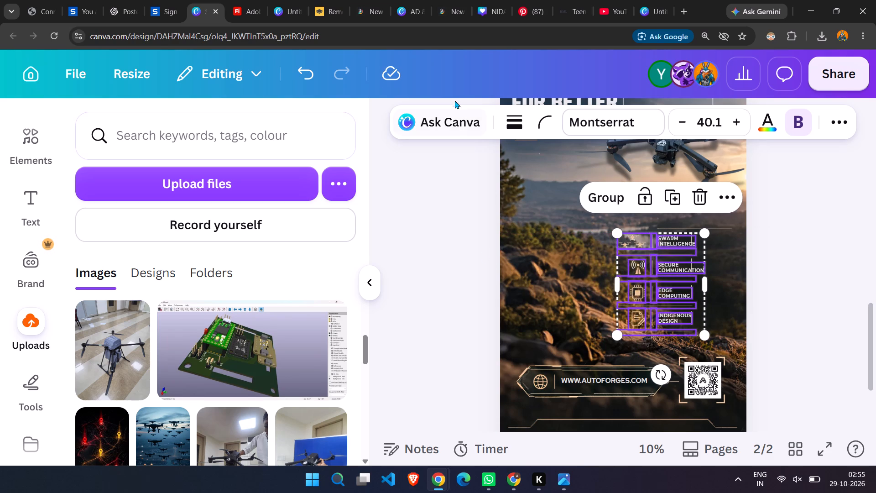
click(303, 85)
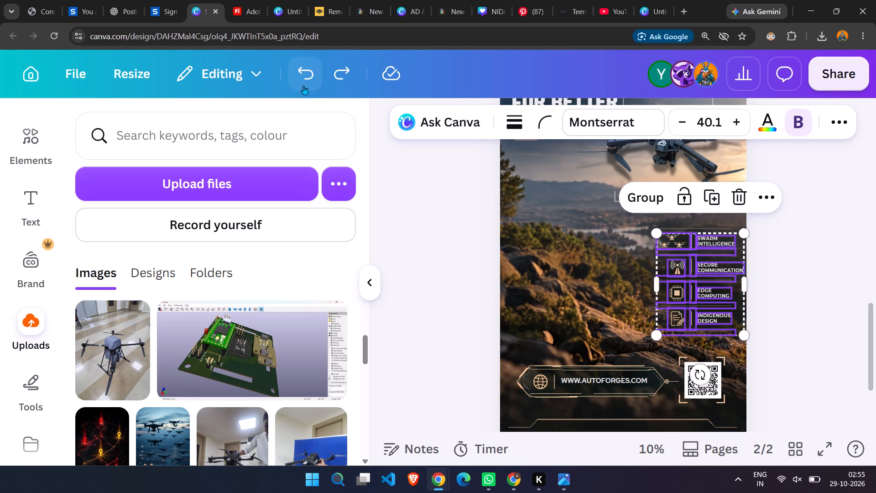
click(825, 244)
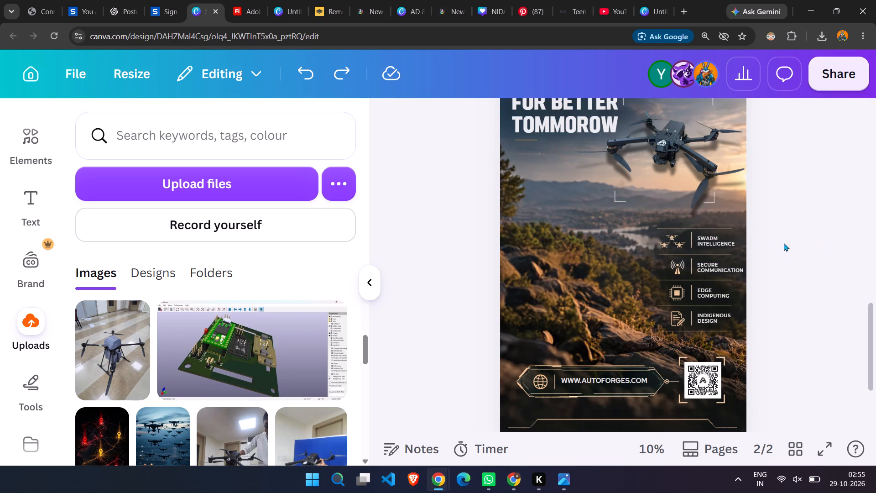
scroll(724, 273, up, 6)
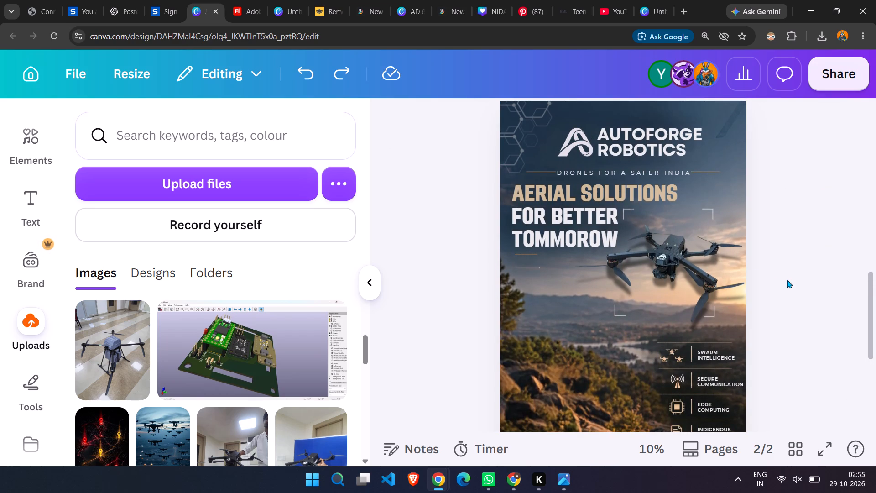
Search the web in a new browser tab for "indian army pinterest" and open the "120 Best Indian army ideas" board.
click(685, 9)
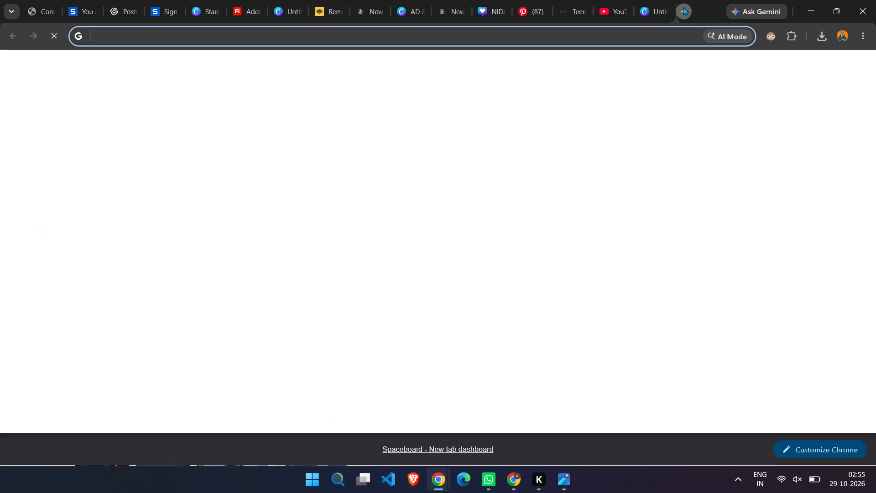
text(indian army)
key(space)
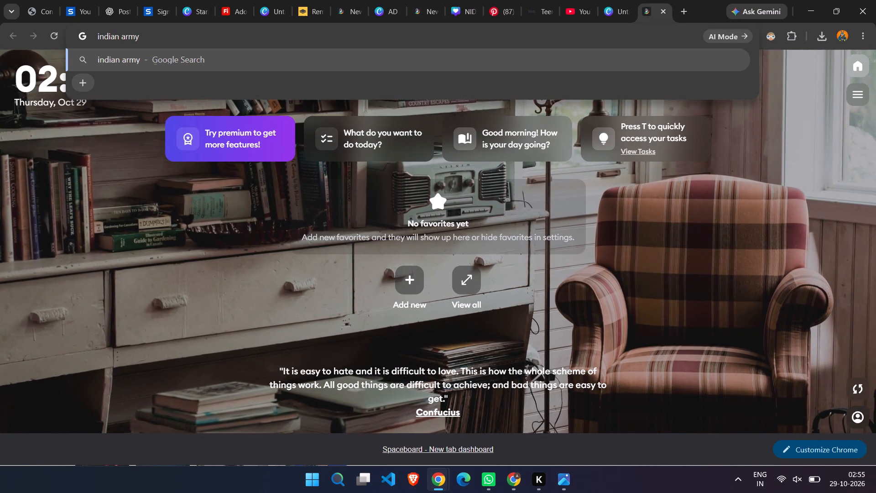
text(pinterest)
key(Return)
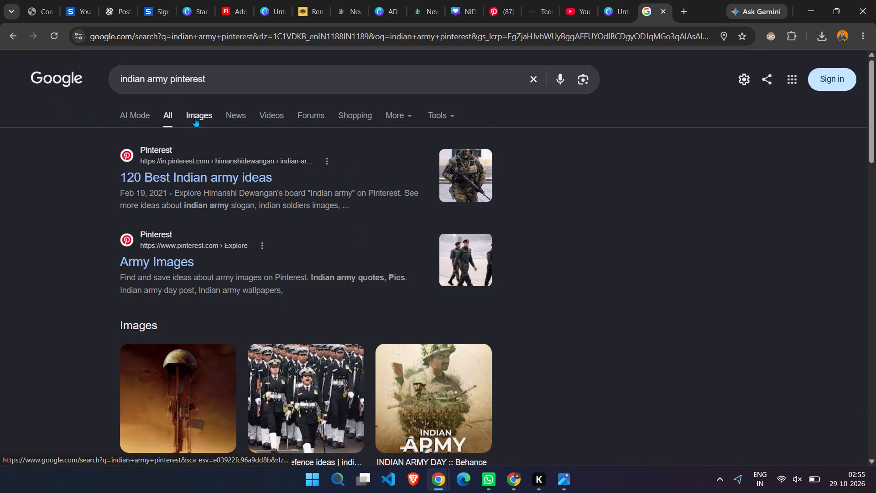
click(216, 172)
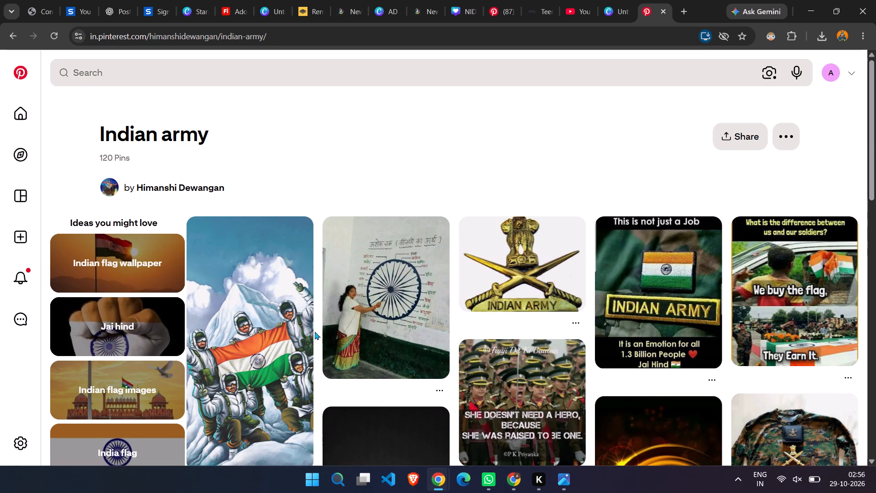
Download the pin image of the woman pointing at the Ashoka Chakra wall painting.
click(399, 303)
drag(451, 107, 451, 111)
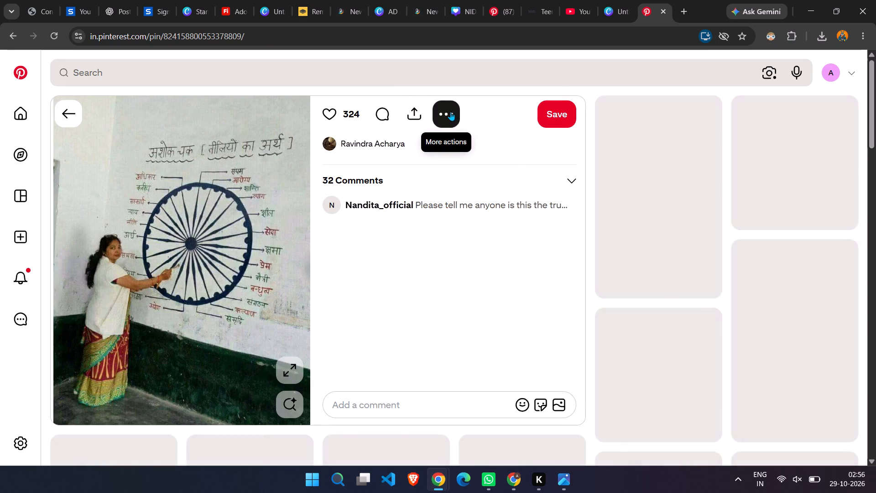
click(448, 146)
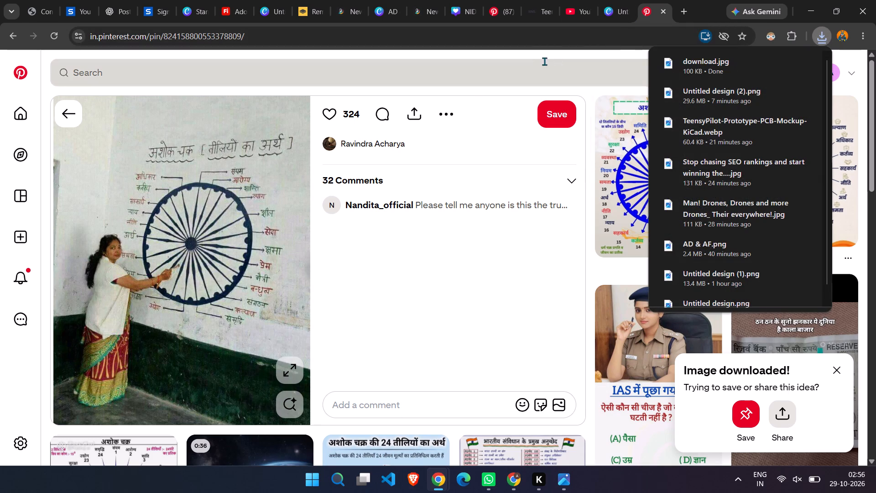
Return to the standee design and upload the downloaded image file named download.
click(612, 11)
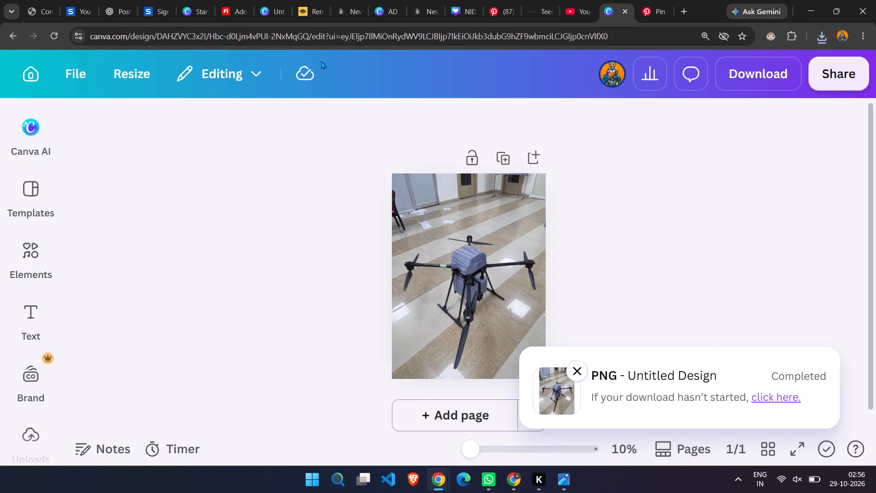
click(200, 6)
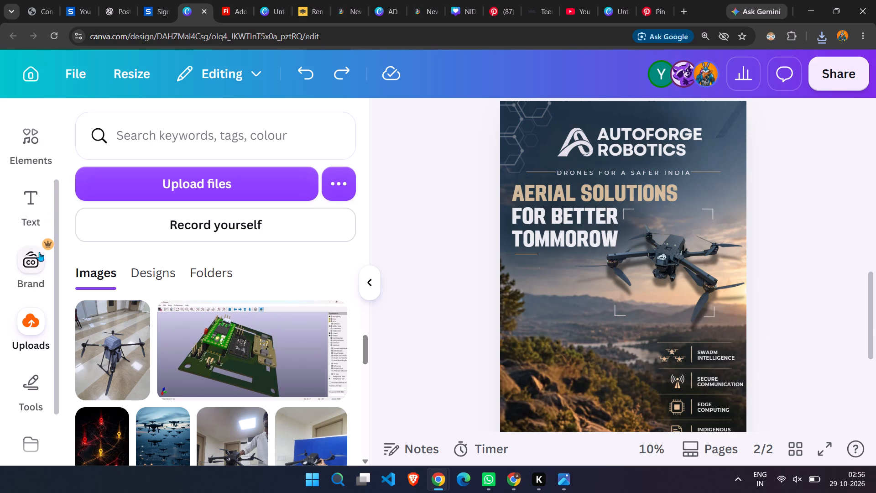
click(161, 183)
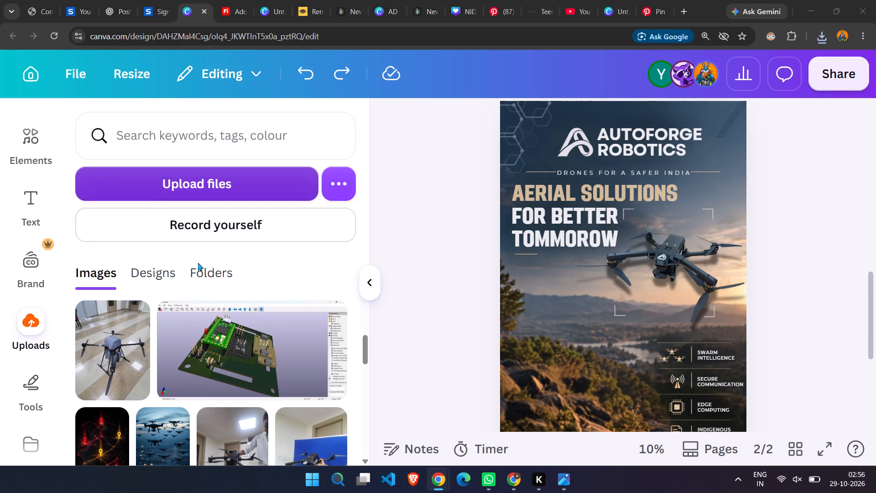
click(147, 97)
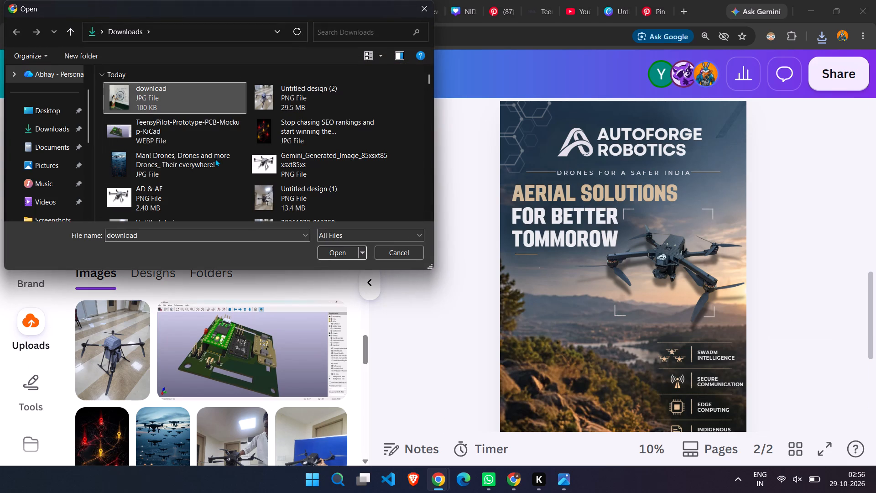
click(338, 256)
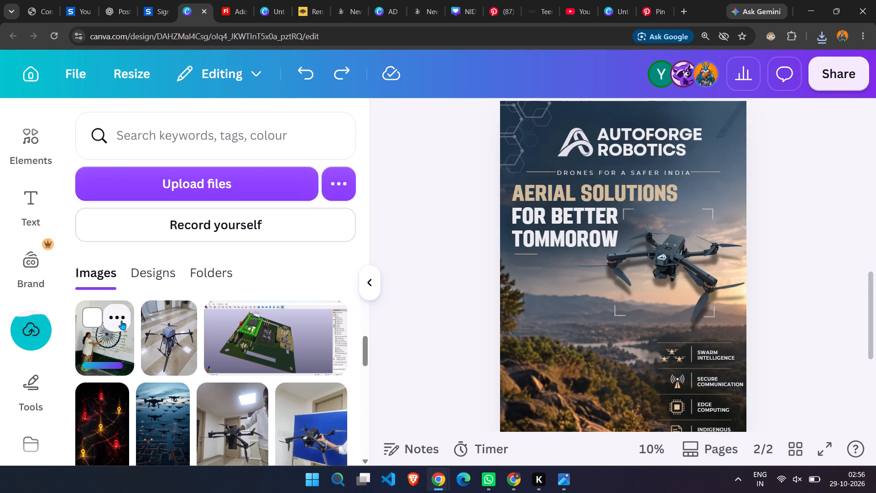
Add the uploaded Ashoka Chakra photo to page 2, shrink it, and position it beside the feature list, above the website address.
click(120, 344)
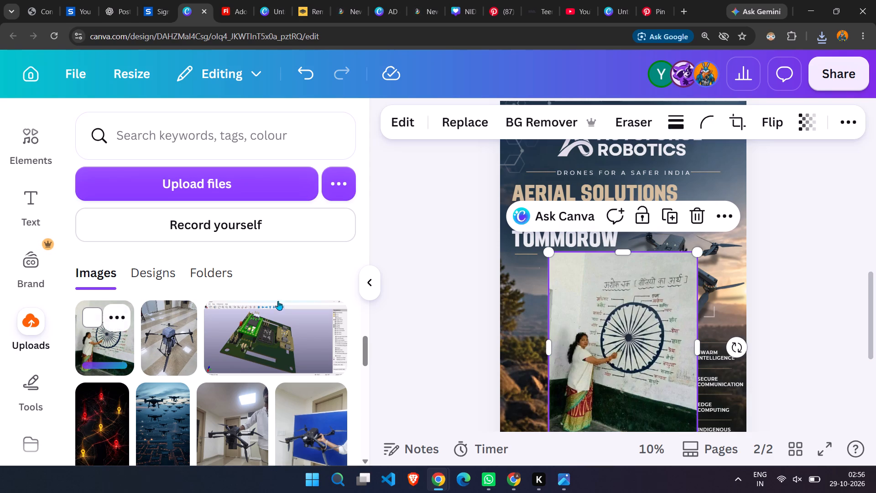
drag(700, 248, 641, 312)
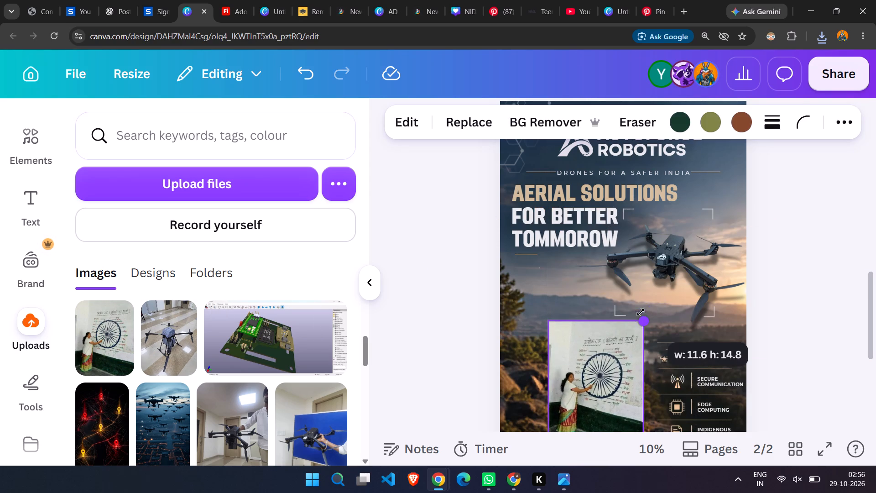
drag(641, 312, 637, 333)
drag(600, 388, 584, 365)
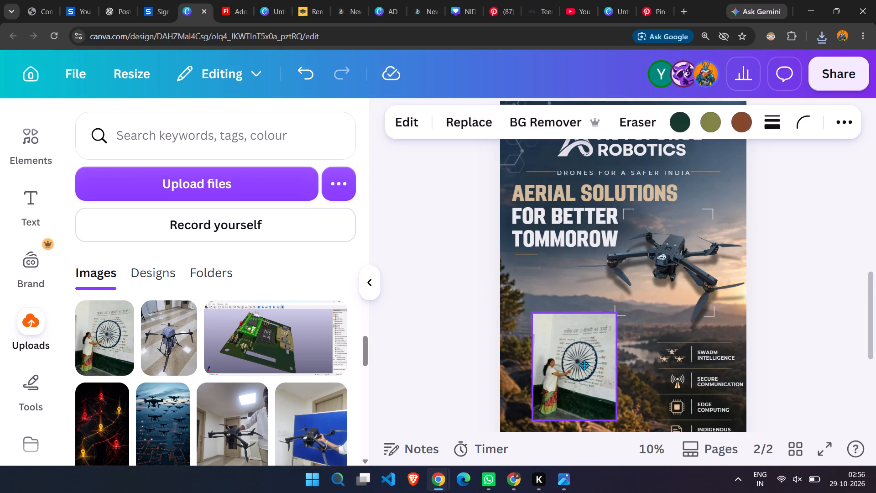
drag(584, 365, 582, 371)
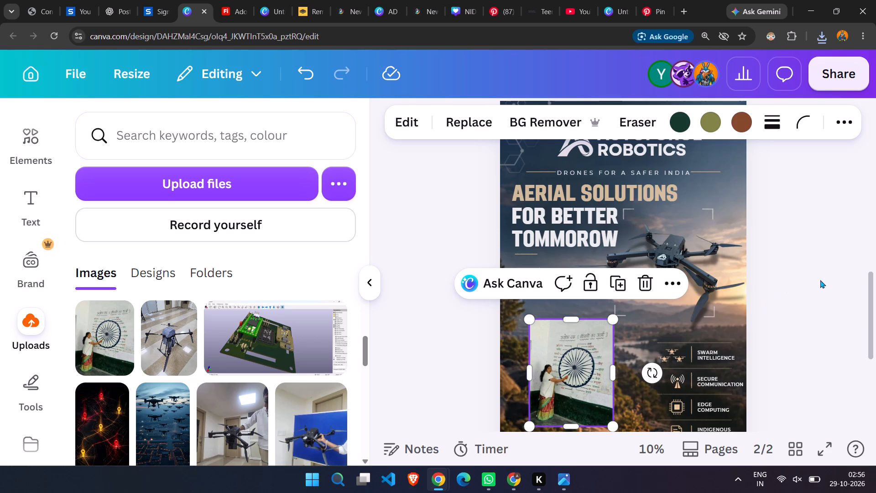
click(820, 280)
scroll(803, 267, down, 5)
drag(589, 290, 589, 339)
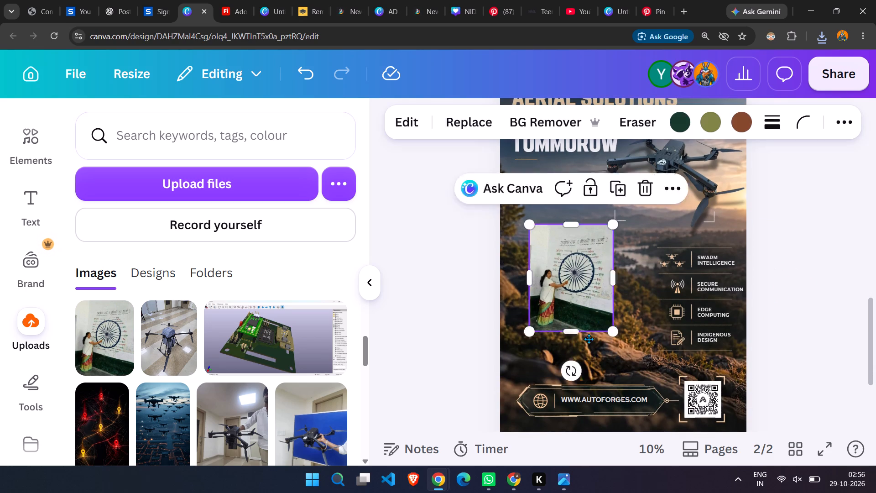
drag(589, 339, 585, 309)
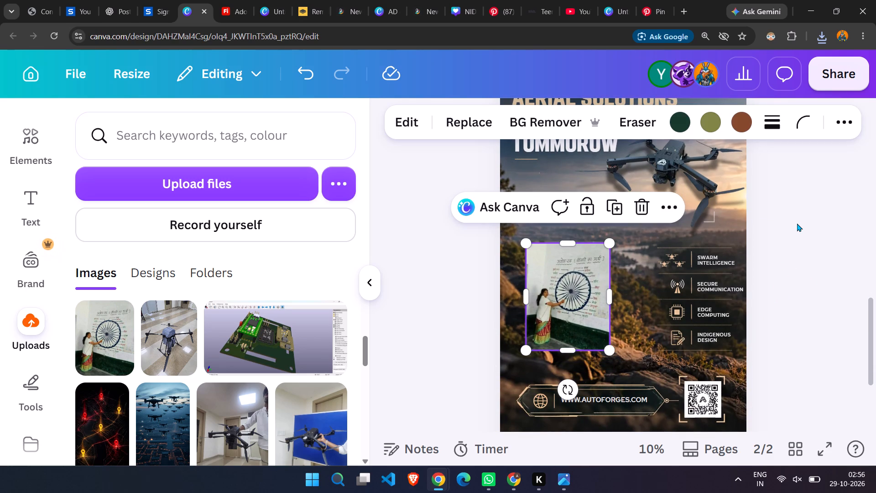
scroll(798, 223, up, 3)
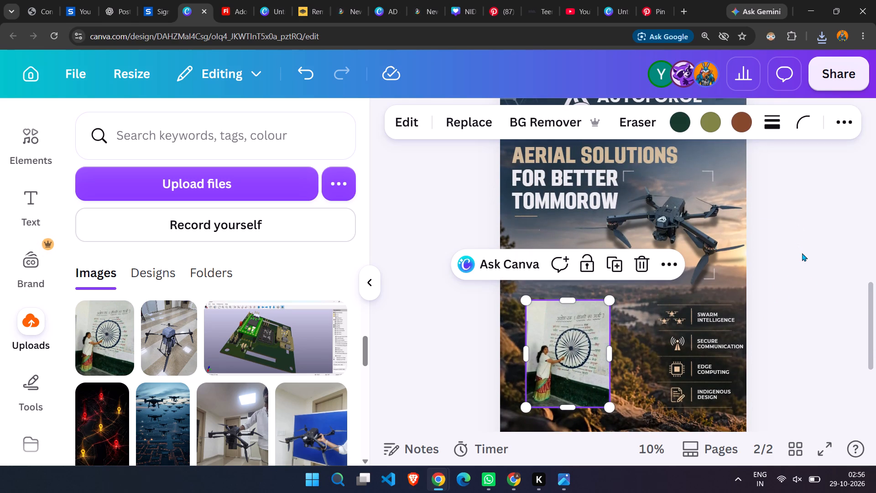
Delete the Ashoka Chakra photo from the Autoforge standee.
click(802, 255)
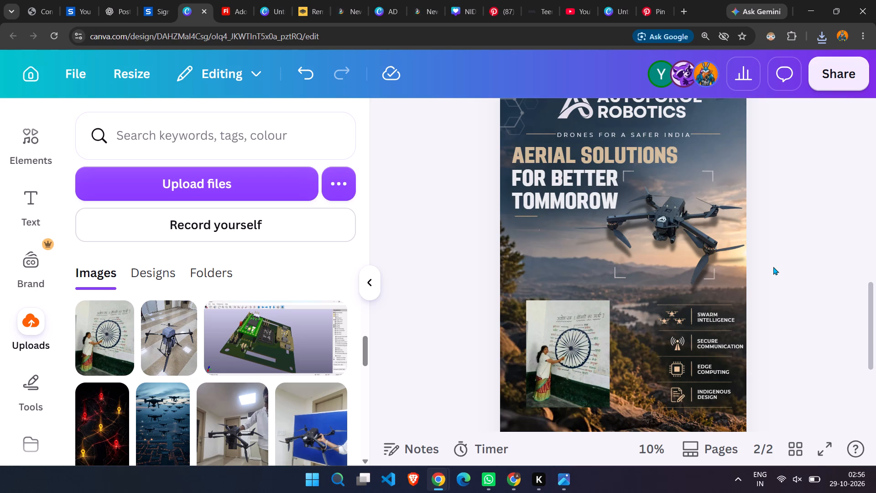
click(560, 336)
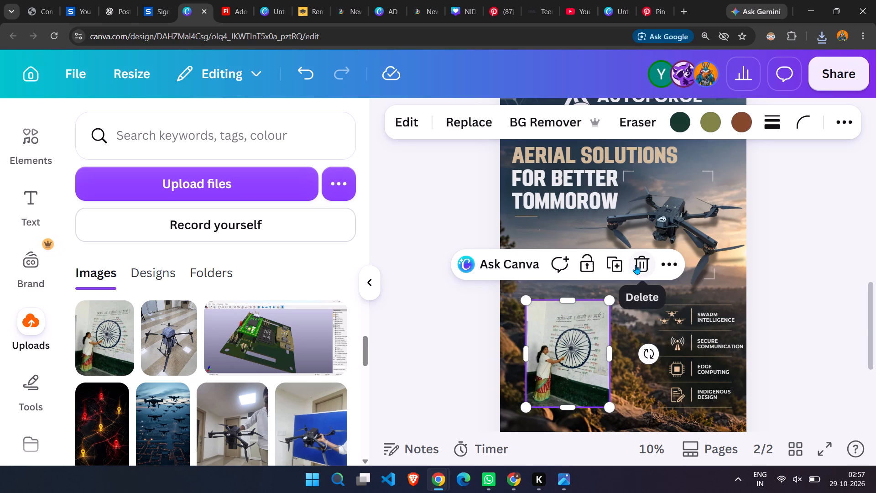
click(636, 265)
Review the Autodrag standee on page 1, from its header down to the socials and Powered By logos.
scroll(780, 206, up, 1)
scroll(780, 206, up, 20)
scroll(780, 206, up, 5)
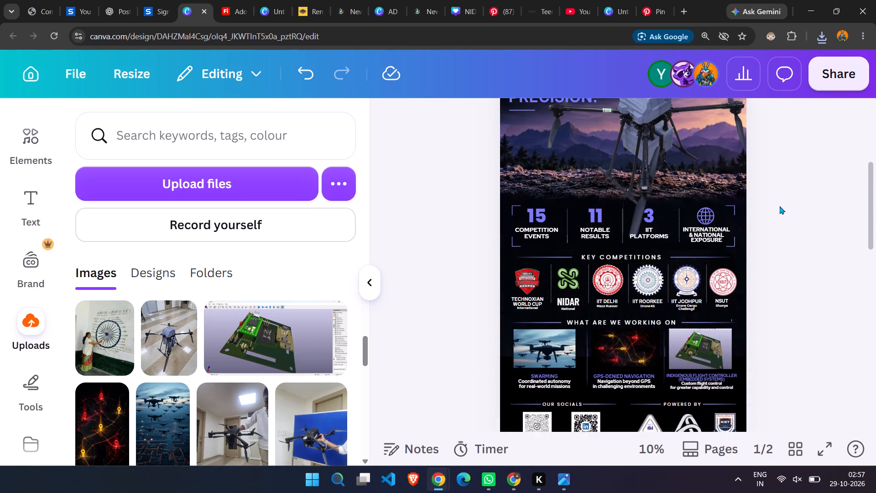
scroll(780, 206, up, 8)
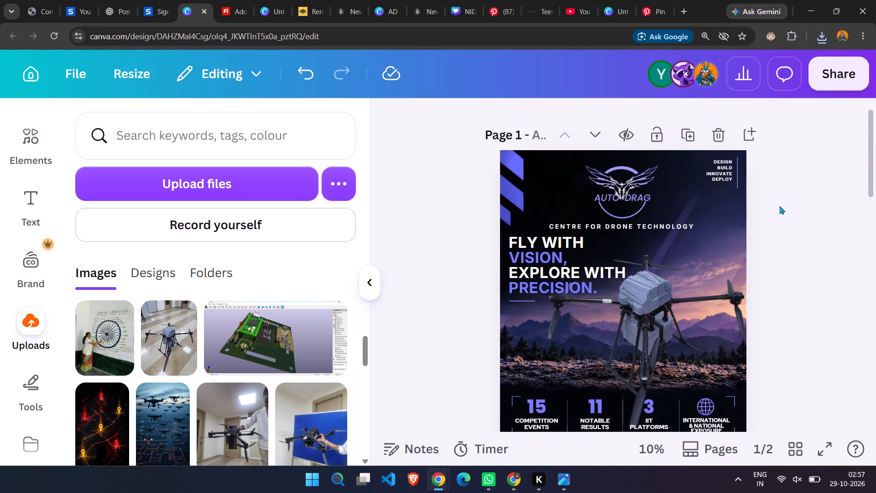
scroll(780, 206, down, 11)
scroll(780, 206, up, 1)
scroll(780, 206, down, 16)
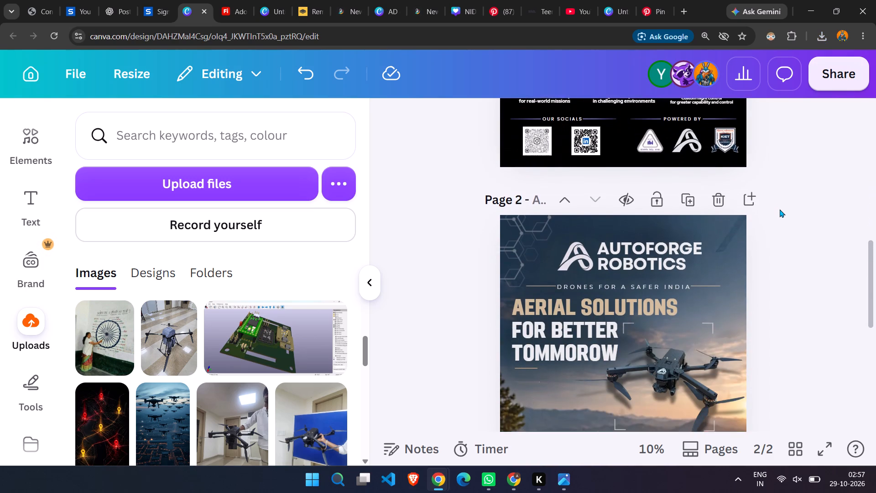
Delete the grouped corner-bracket frame around the drone on the Autoforge standee on page 2.
scroll(779, 212, down, 3)
click(712, 262)
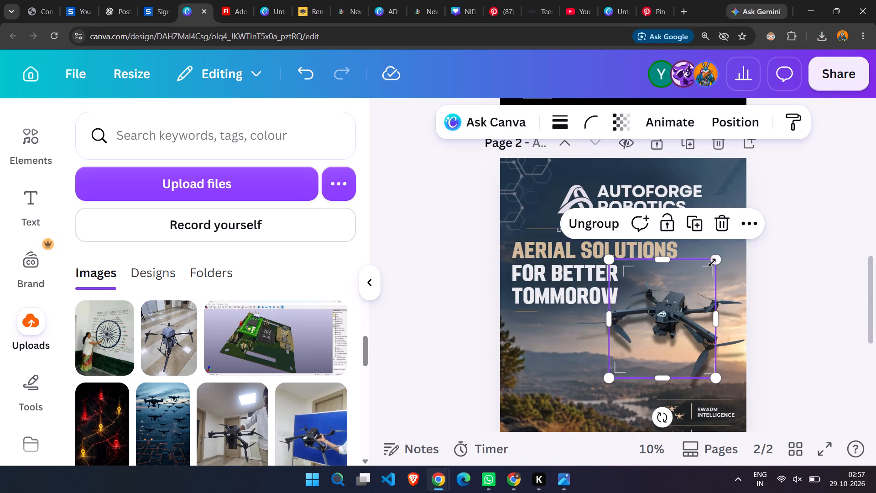
click(721, 218)
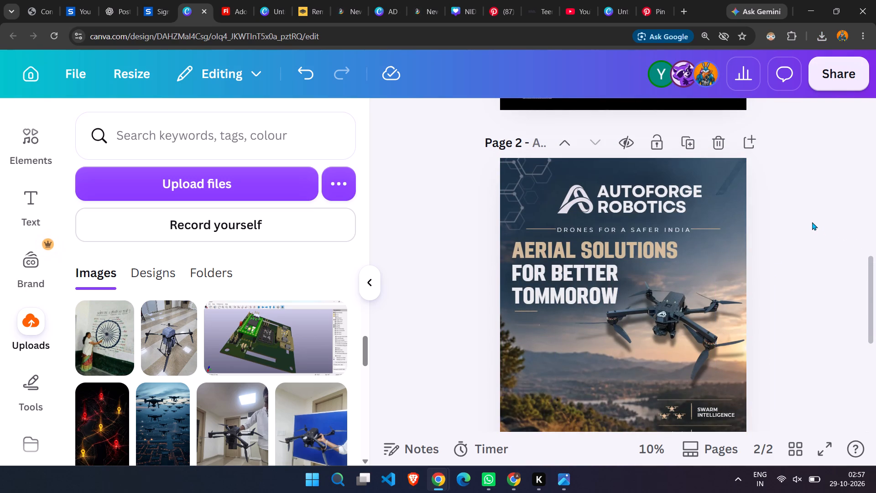
scroll(724, 222, down, 4)
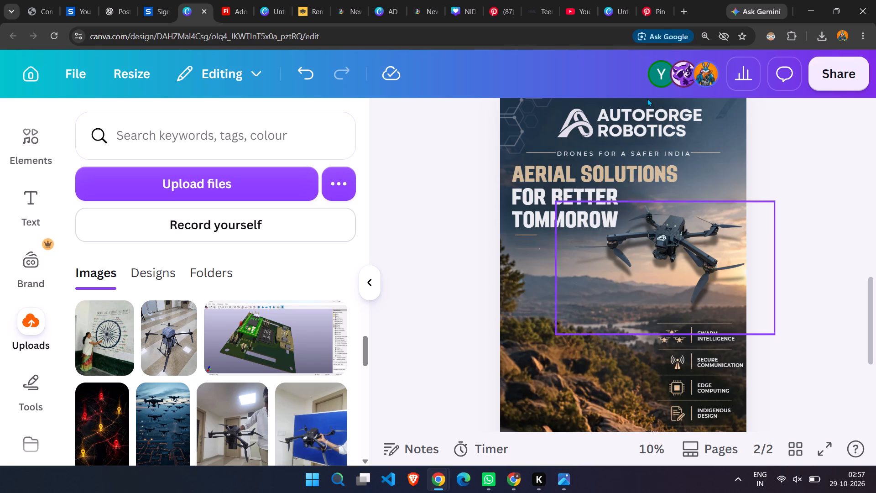
Switch to Pinterest, go back to the Indian army board, and examine its upper pins, including the Indian Army emblem pin.
click(650, 5)
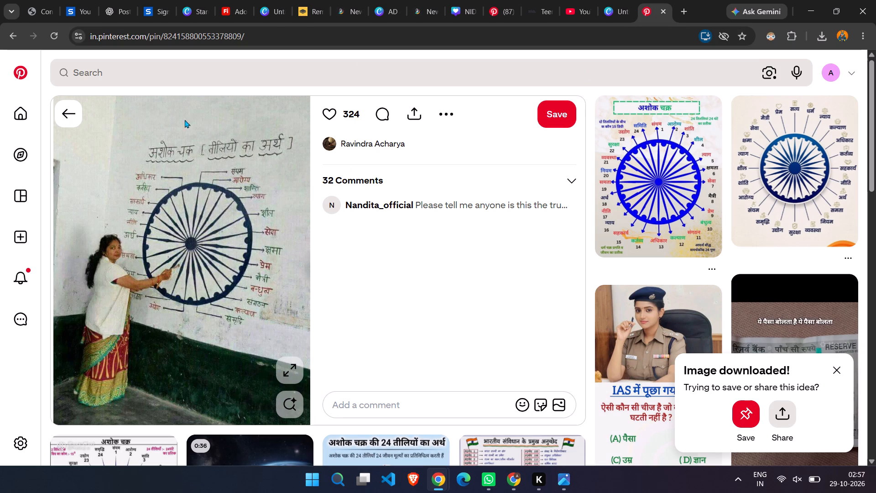
click(73, 112)
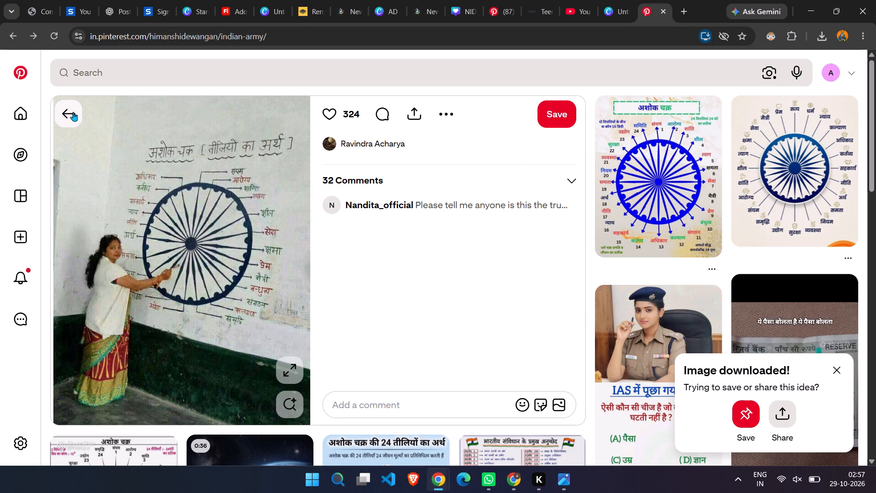
scroll(185, 167, up, 3)
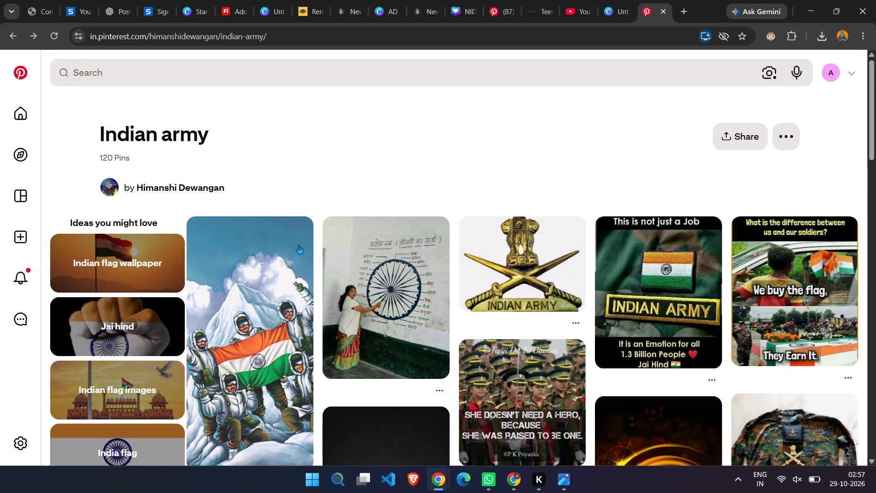
scroll(361, 304, down, 6)
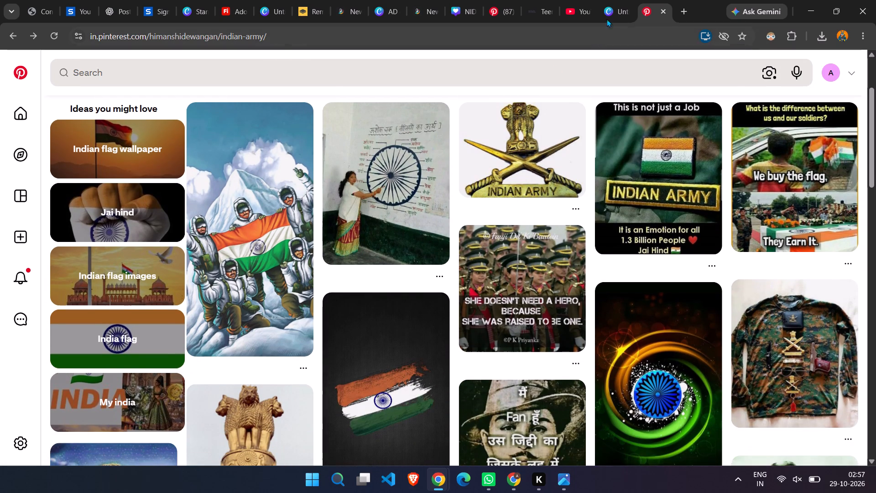
click(618, 10)
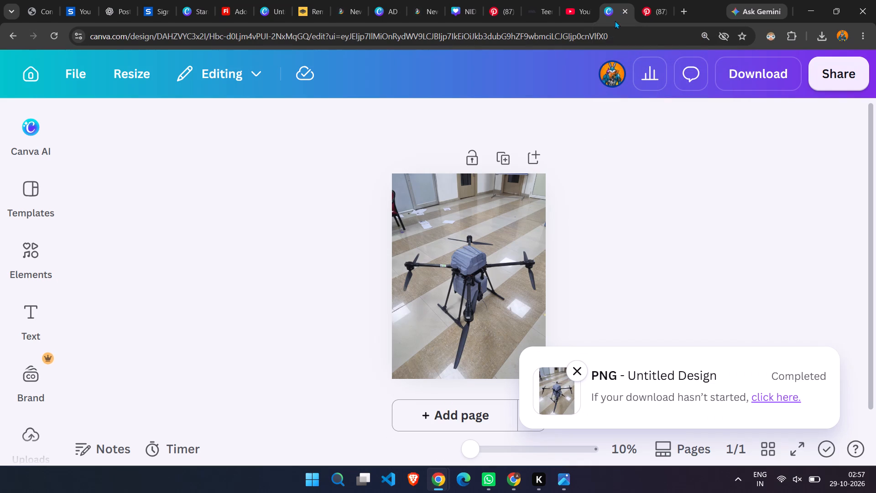
click(656, 9)
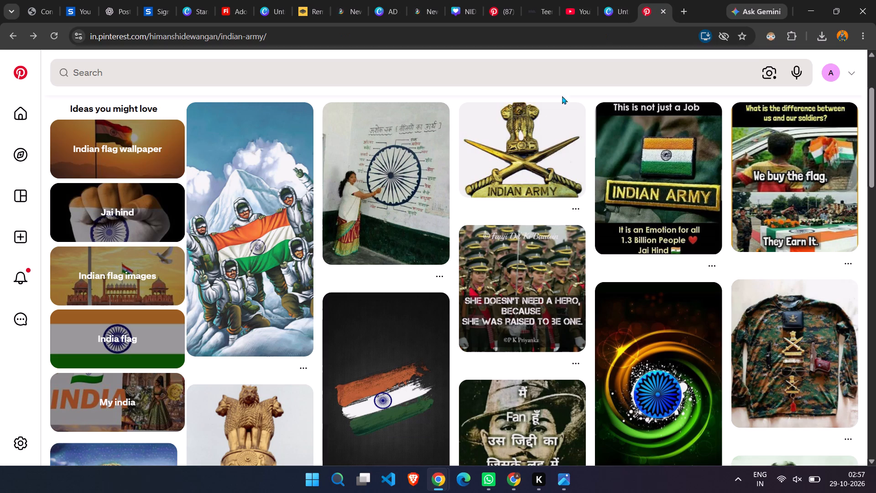
scroll(544, 194, down, 9)
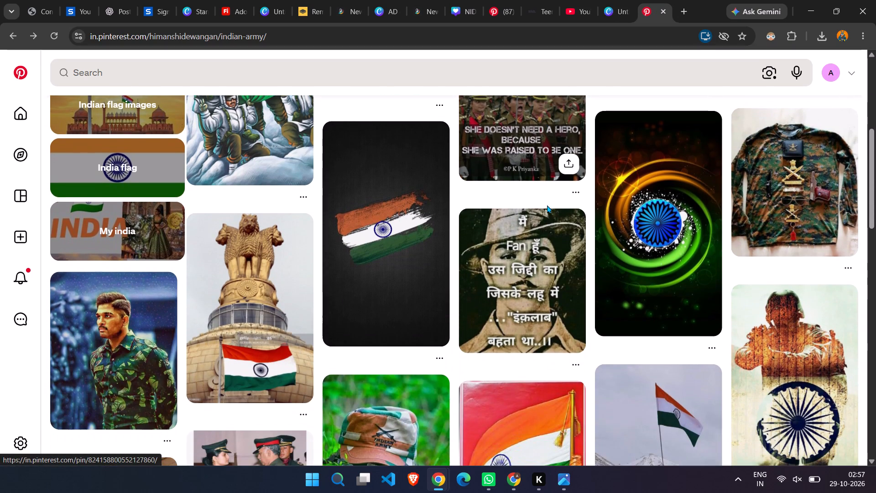
scroll(547, 205, down, 5)
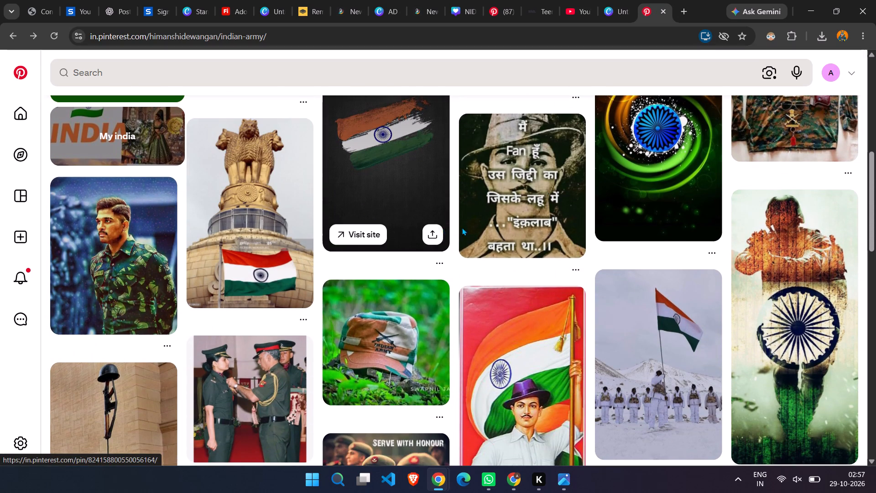
scroll(508, 258, up, 7)
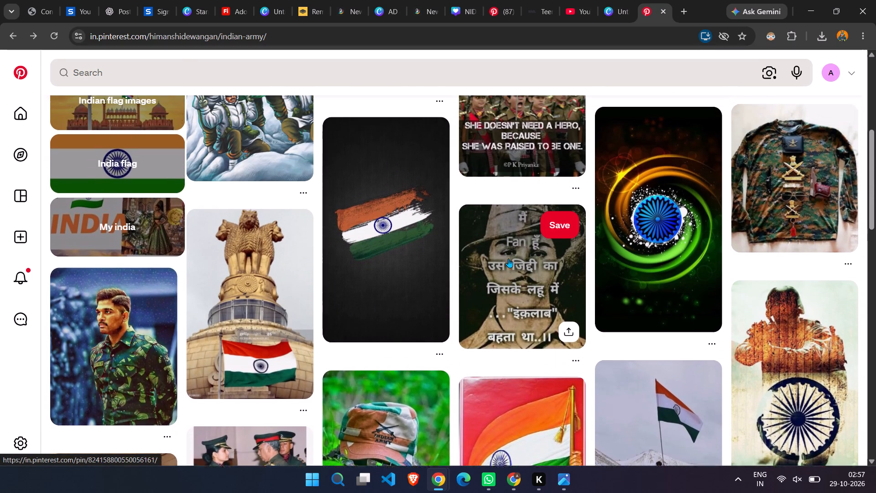
scroll(508, 258, up, 5)
click(538, 112)
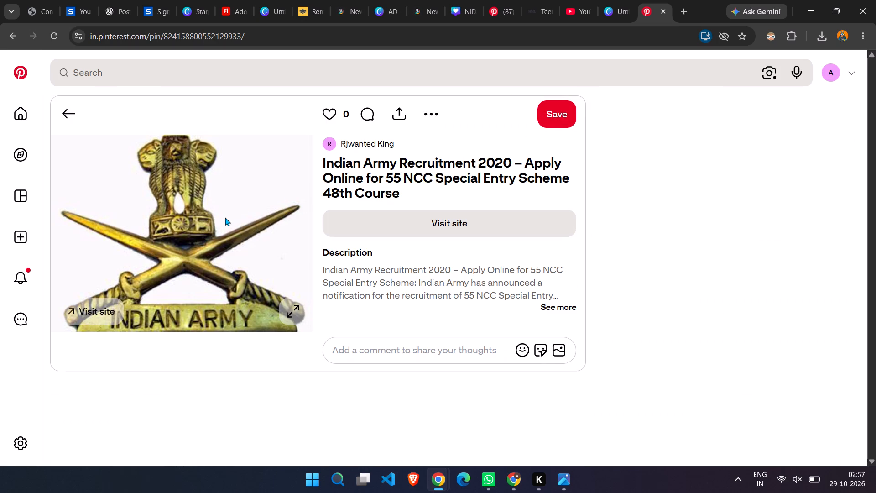
click(70, 103)
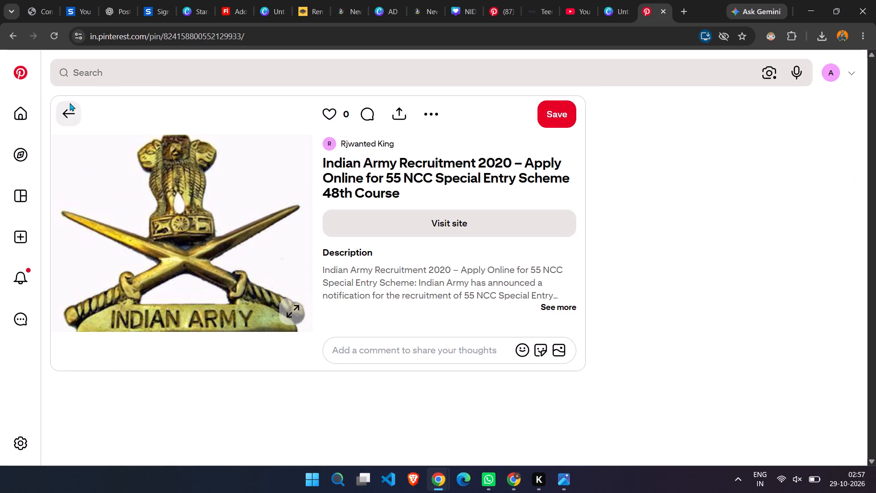
Look through the rest of the Indian army board down to its last pins for usable images.
scroll(247, 214, down, 20)
scroll(247, 214, down, 4)
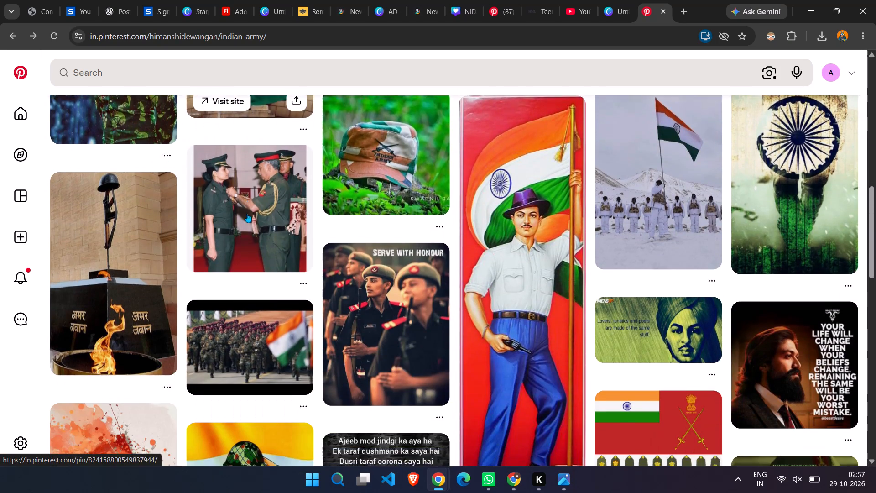
scroll(247, 213, down, 4)
scroll(436, 273, down, 18)
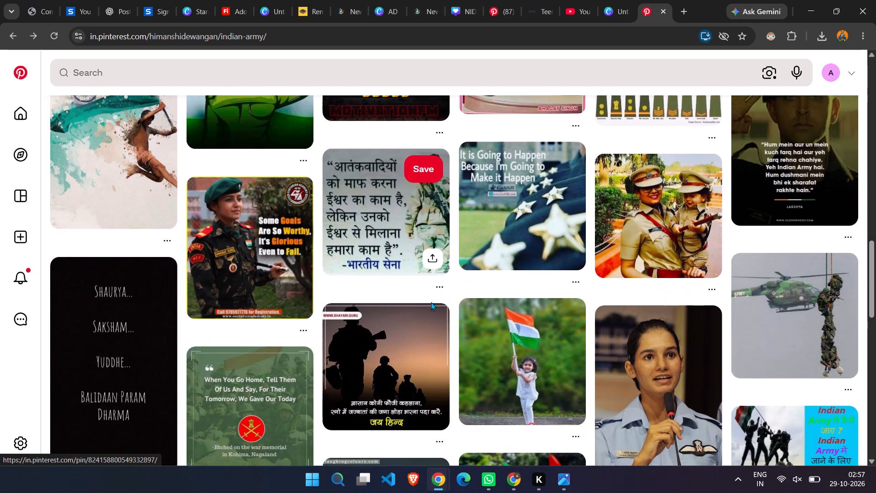
scroll(431, 302, down, 3)
scroll(431, 302, up, 1)
scroll(452, 233, down, 16)
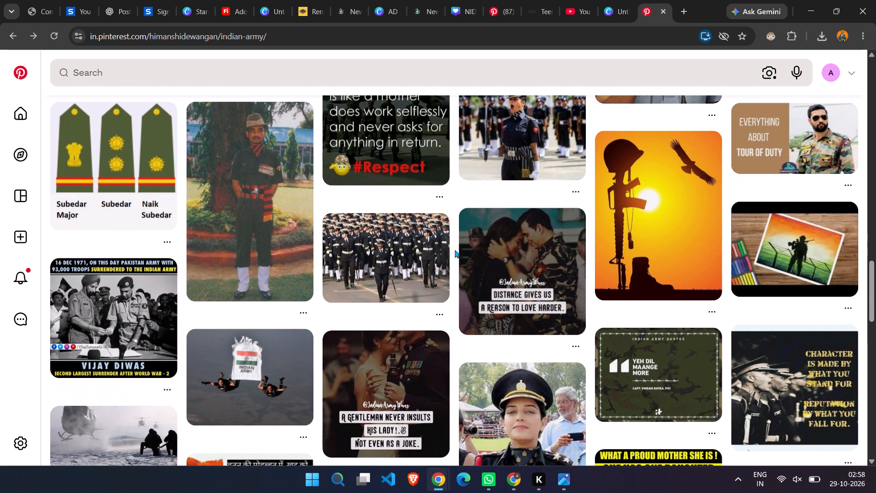
scroll(455, 250, down, 13)
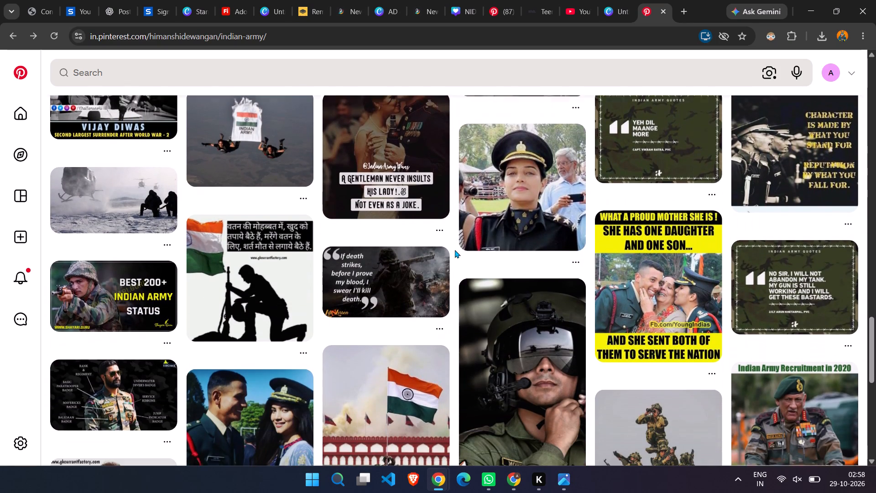
scroll(455, 250, up, 4)
scroll(455, 250, down, 14)
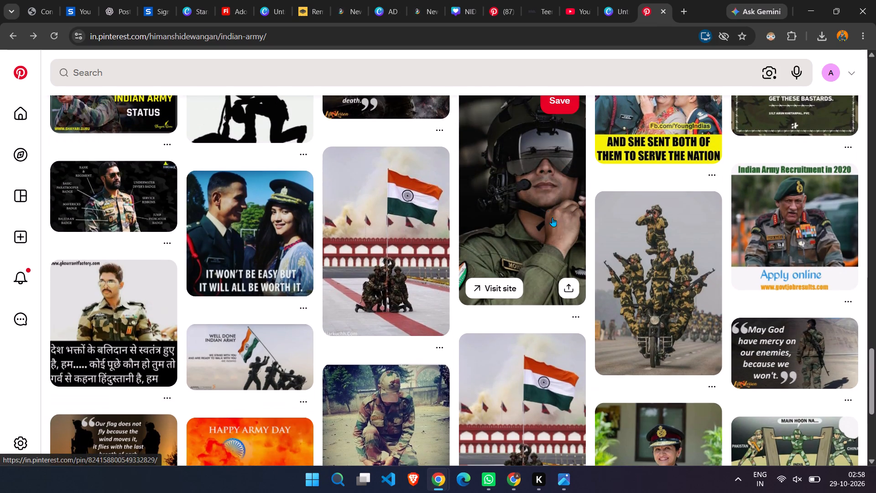
scroll(588, 271, down, 4)
scroll(649, 251, down, 2)
scroll(455, 242, down, 5)
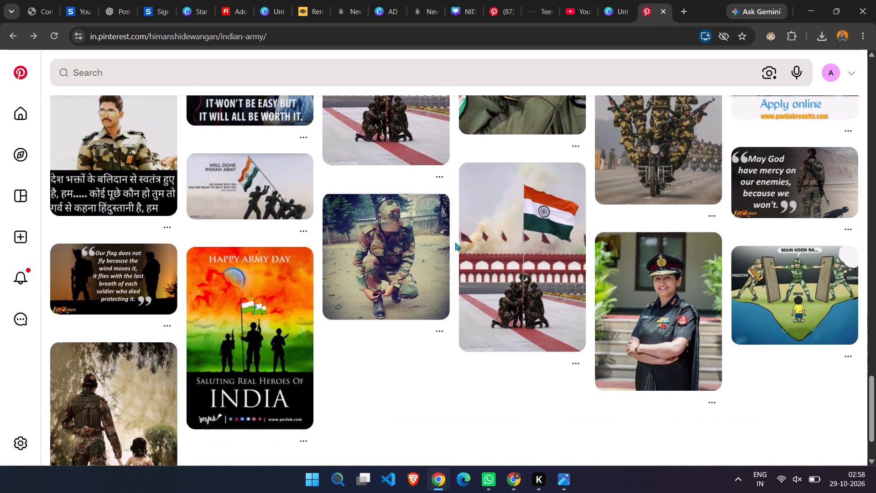
scroll(455, 237, down, 10)
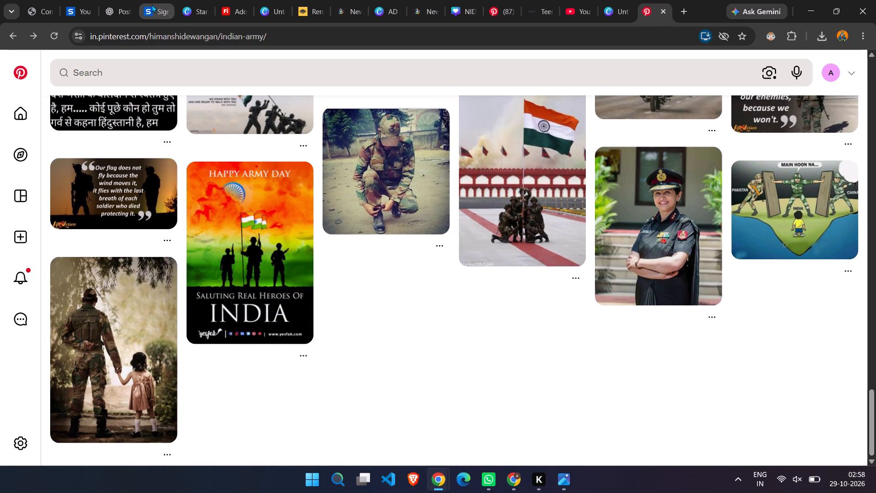
Return to the standee design, shrink the Autodrag drone image, and place it just above the statistics row against the page's right edge.
click(198, 10)
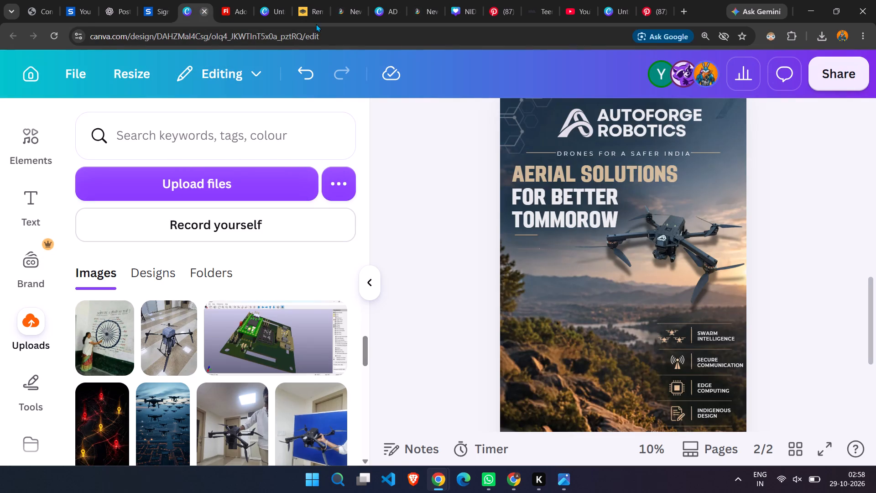
scroll(547, 227, up, 15)
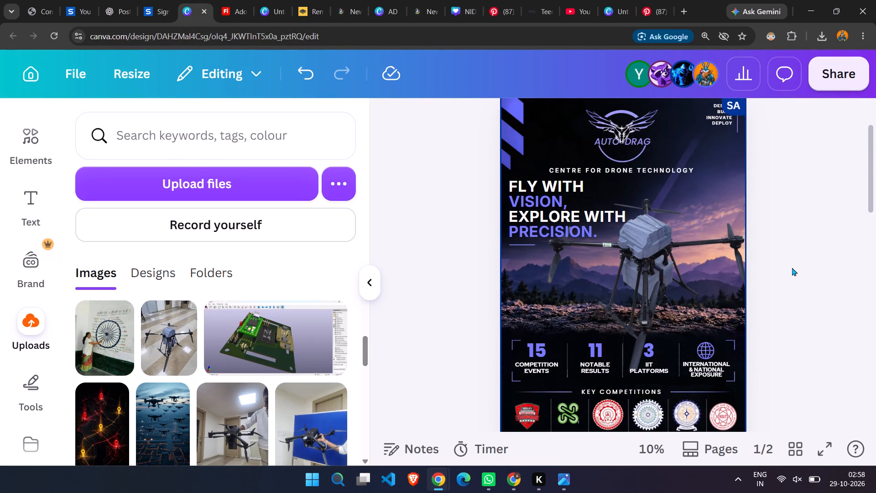
click(662, 270)
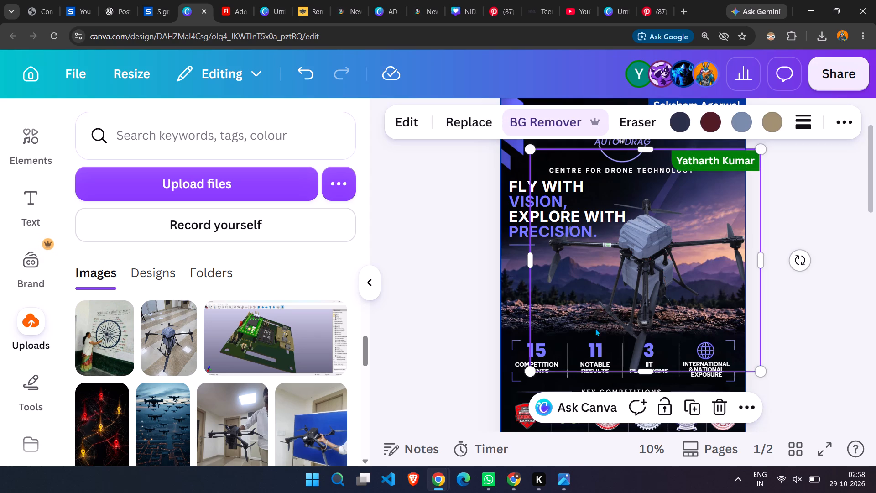
drag(533, 370, 568, 319)
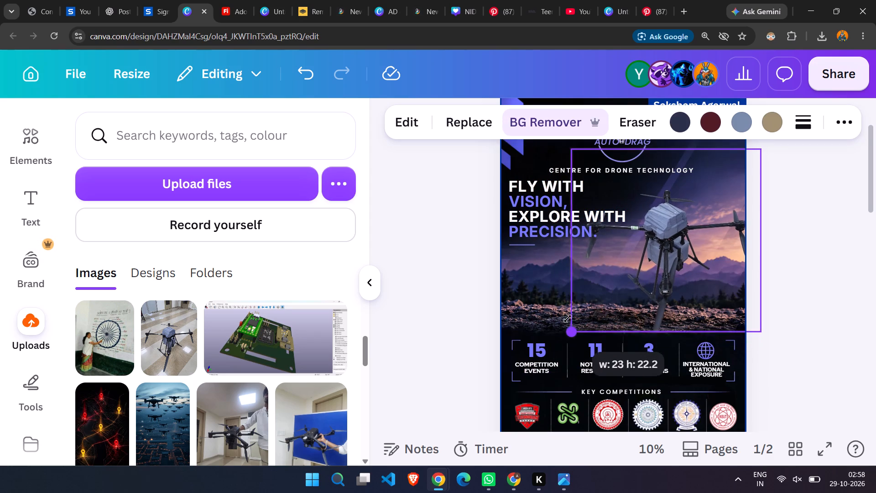
drag(568, 319, 571, 315)
drag(669, 233, 650, 244)
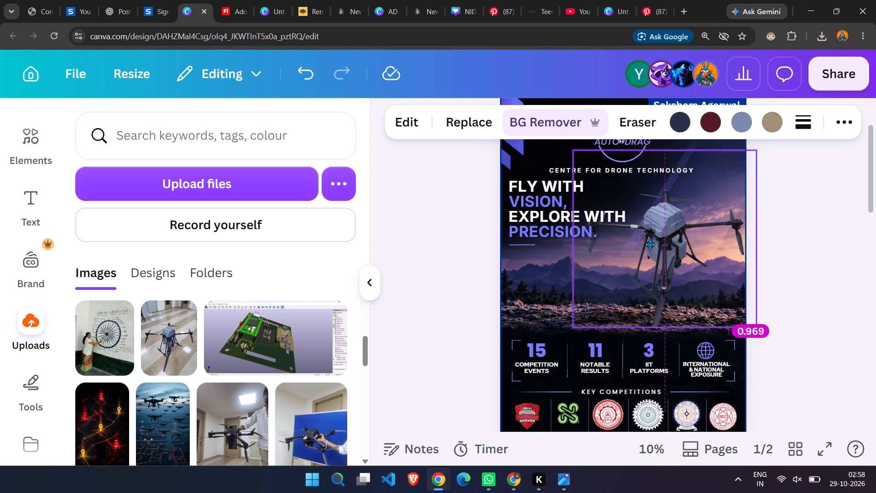
drag(650, 244, 654, 247)
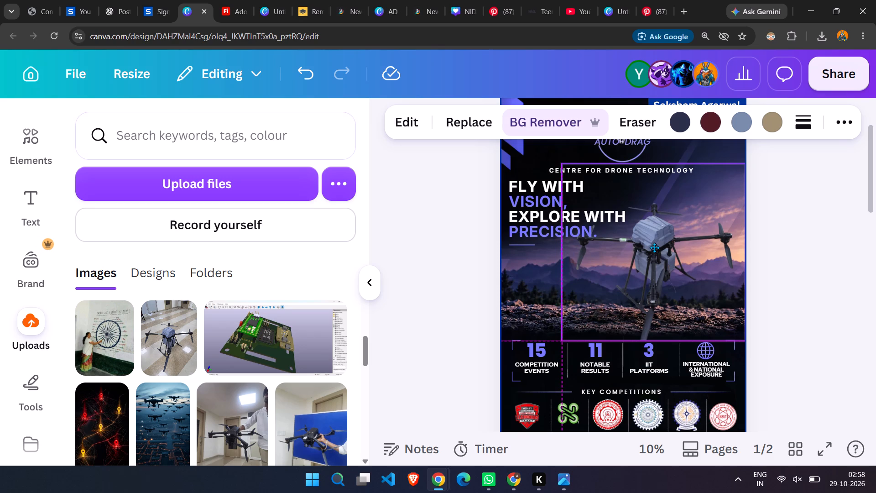
drag(654, 247, 656, 247)
click(820, 227)
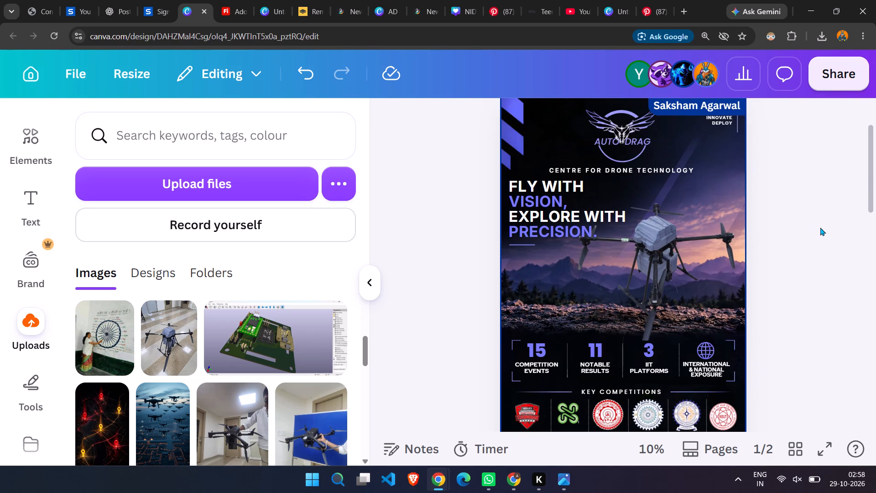
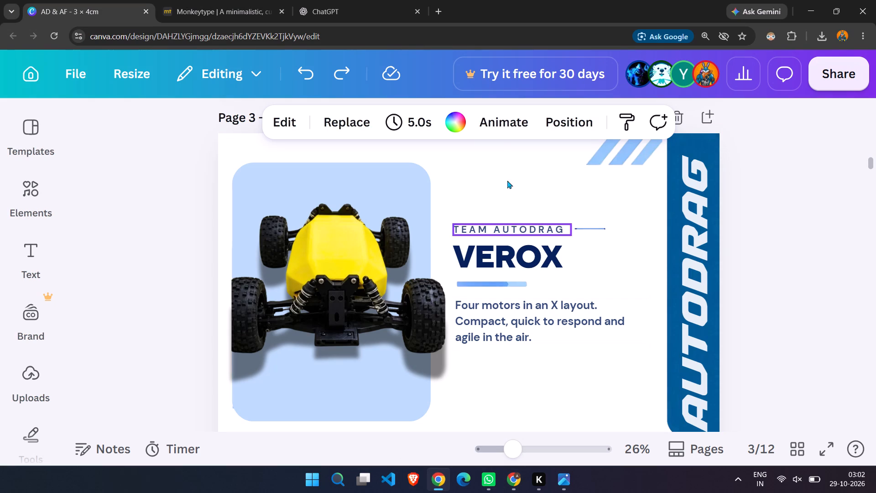
Search the web for autoforge in a new browser tab.
click(442, 2)
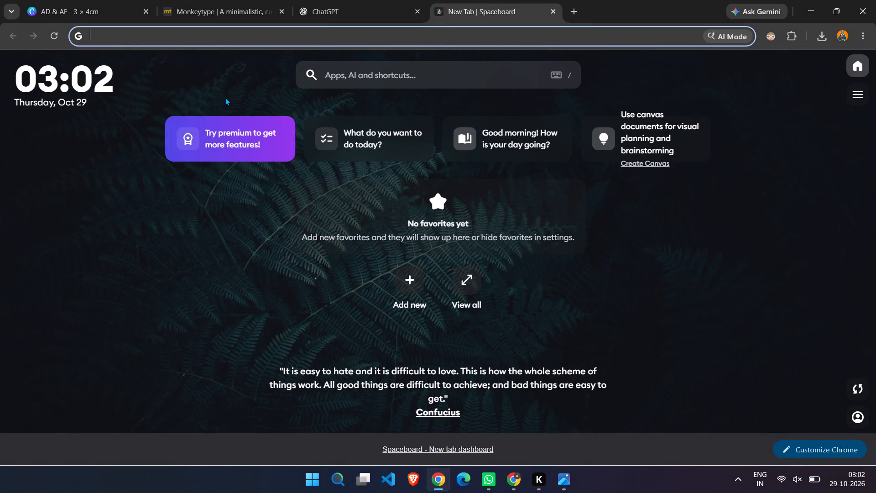
text(auto)
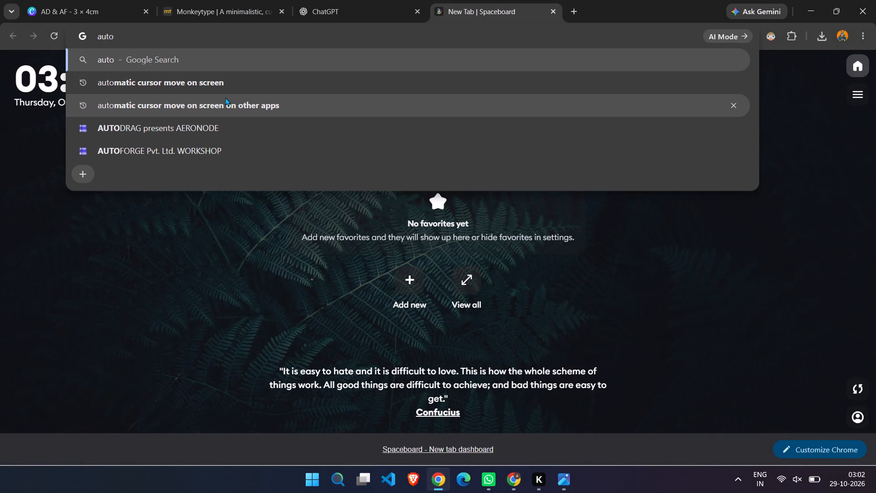
text(for)
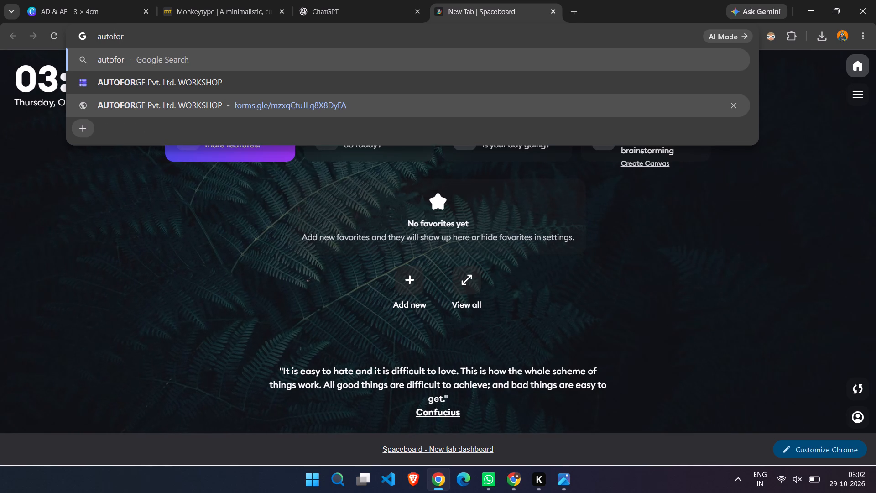
text(ge)
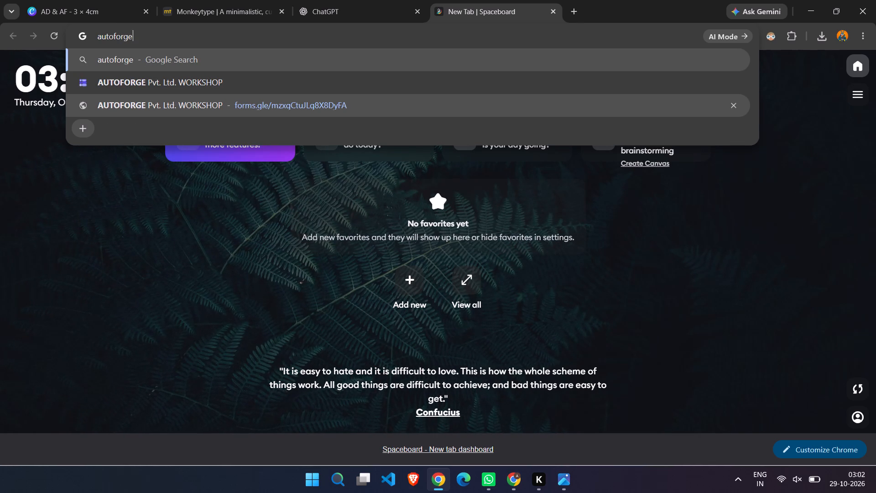
key(space)
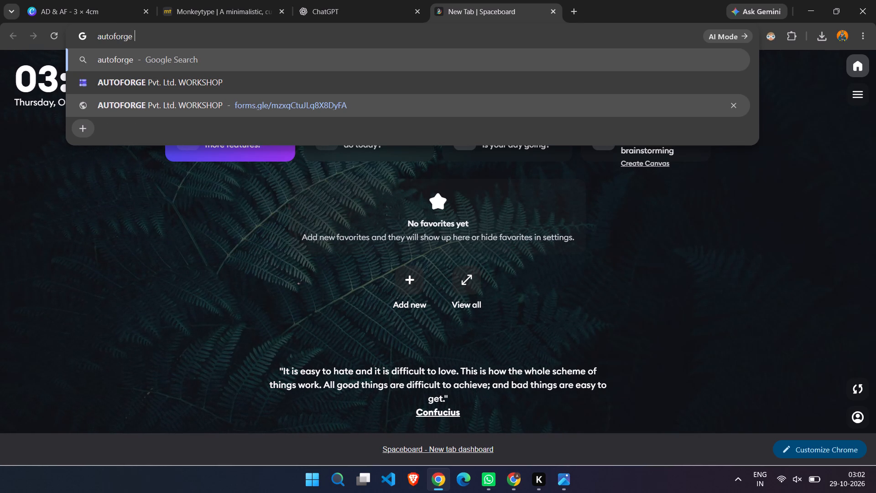
key(Return)
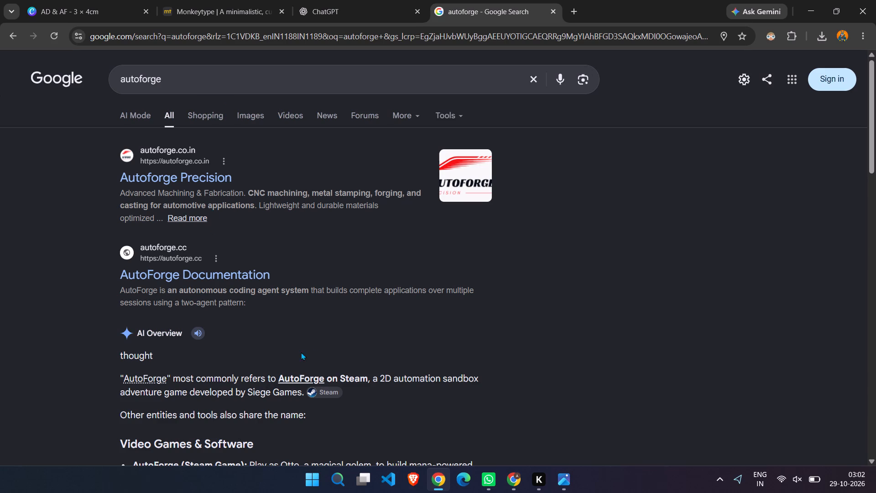
Look through the autoforge search results for an entry about the company.
scroll(335, 318, down, 16)
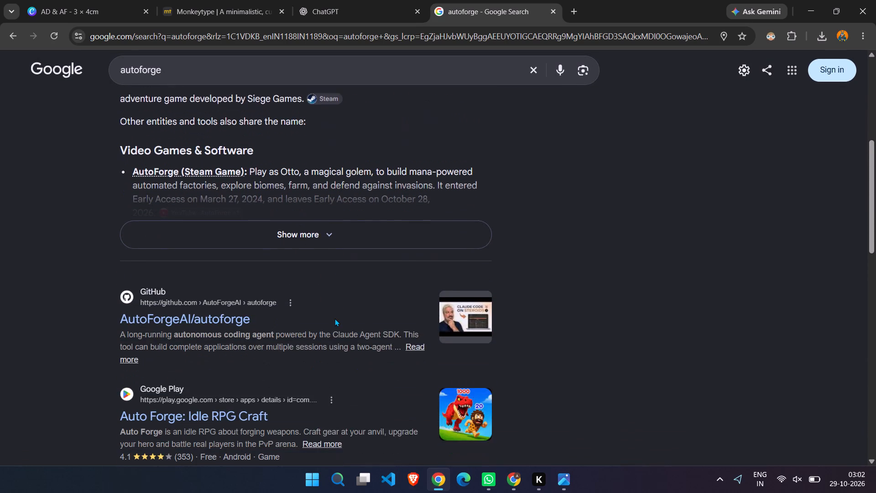
scroll(335, 318, down, 10)
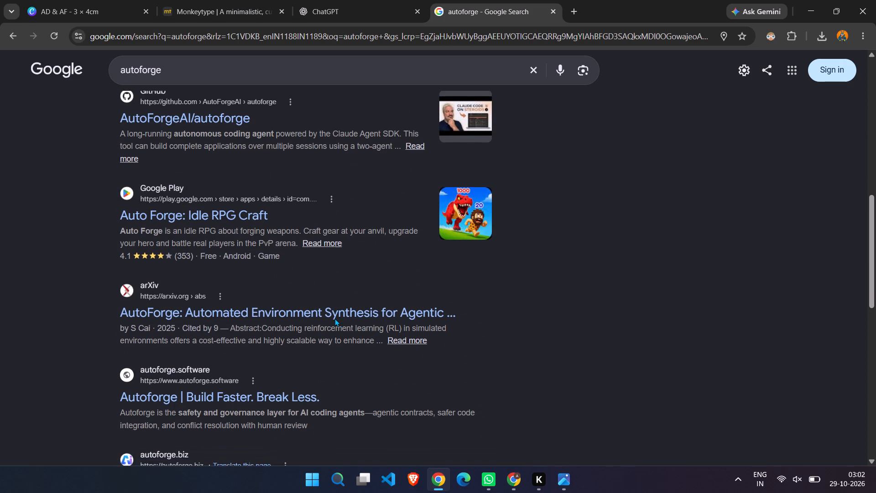
scroll(335, 318, down, 11)
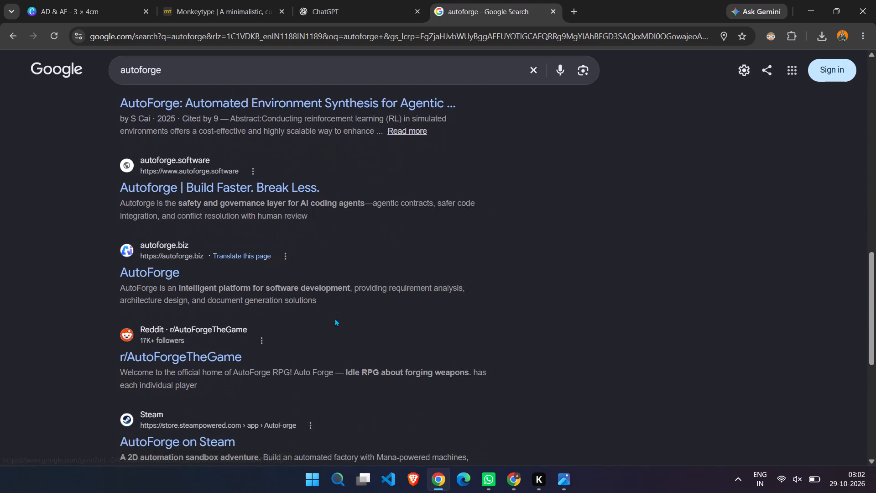
scroll(335, 318, down, 7)
scroll(334, 318, up, 17)
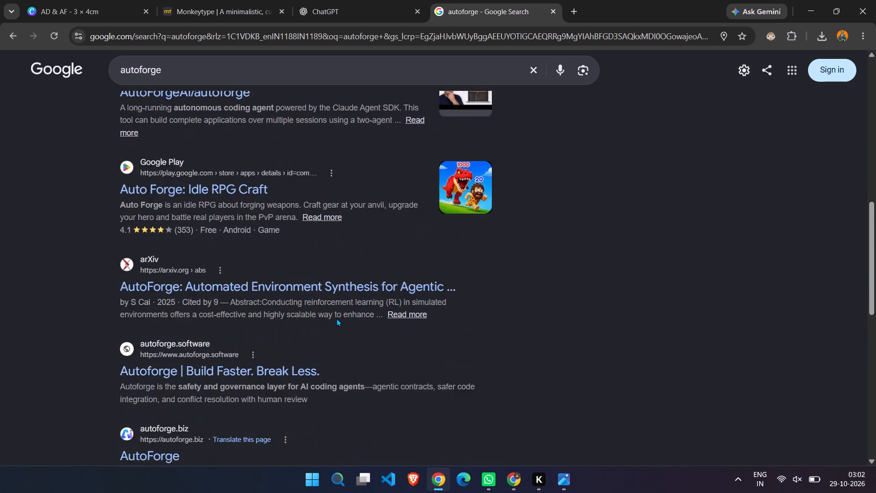
scroll(337, 318, down, 1)
scroll(337, 318, up, 18)
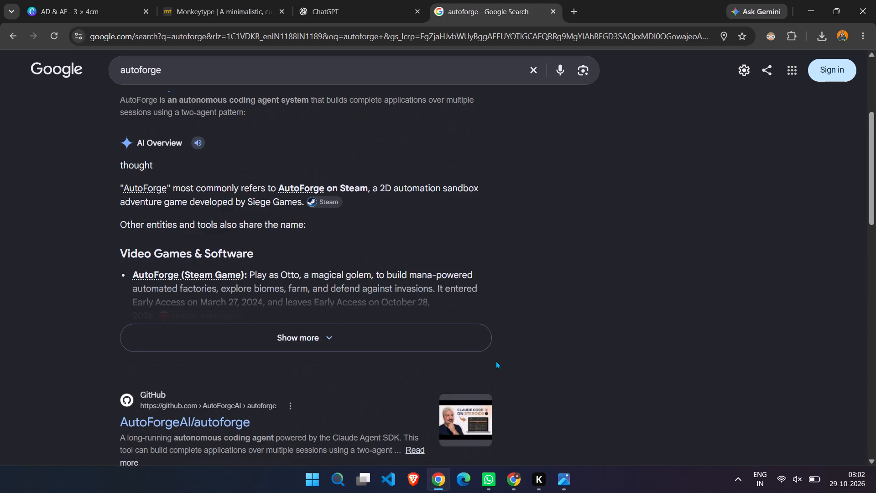
Close both browser windows, the one with the Canva design and search results and the one with Gemini.
click(870, 0)
click(868, 11)
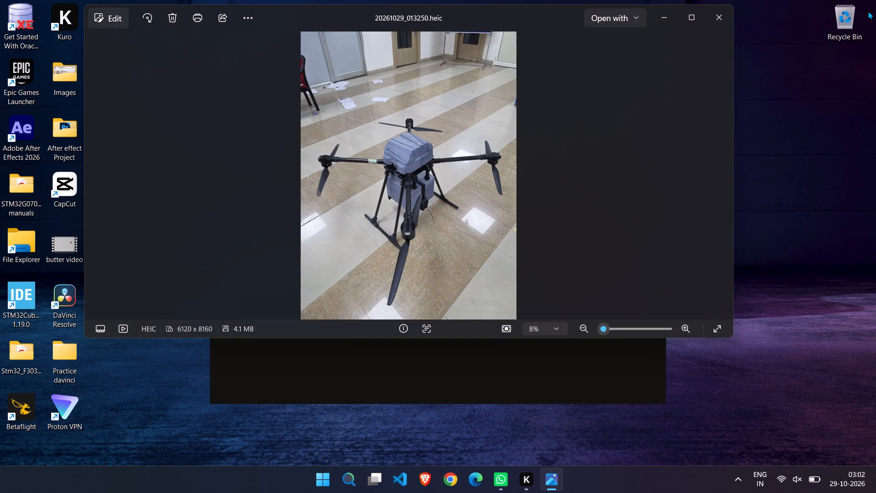